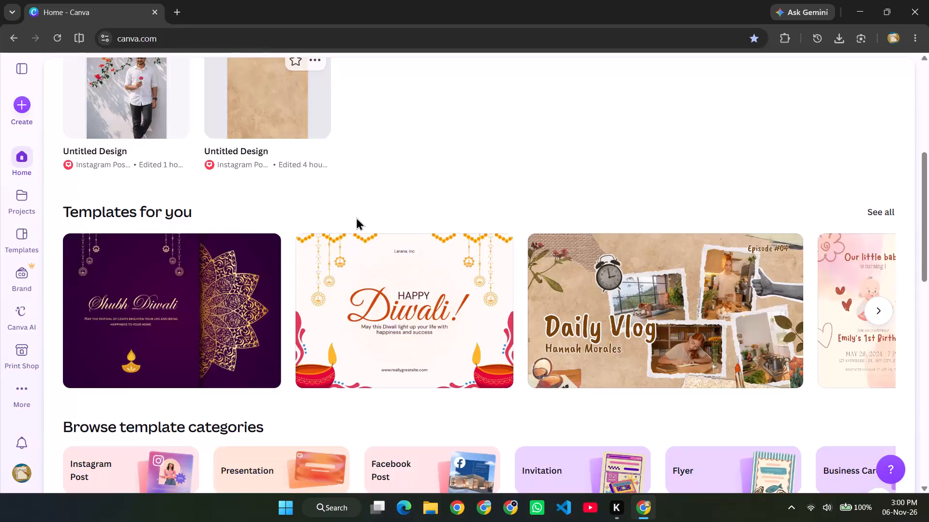
Move both recent untitled Instagram post designs, the man's photo and the brown paper texture, to the trash.
scroll(408, 224, up, 2)
click(177, 259)
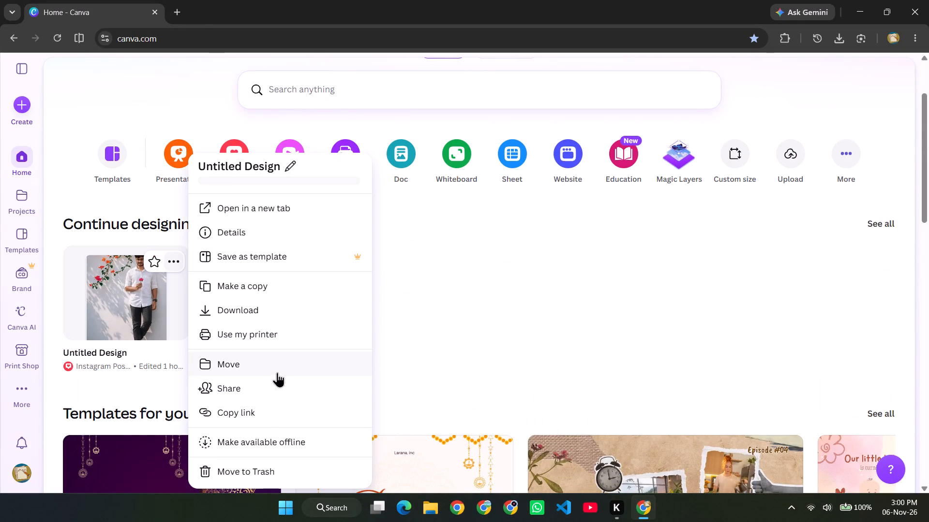
click(286, 477)
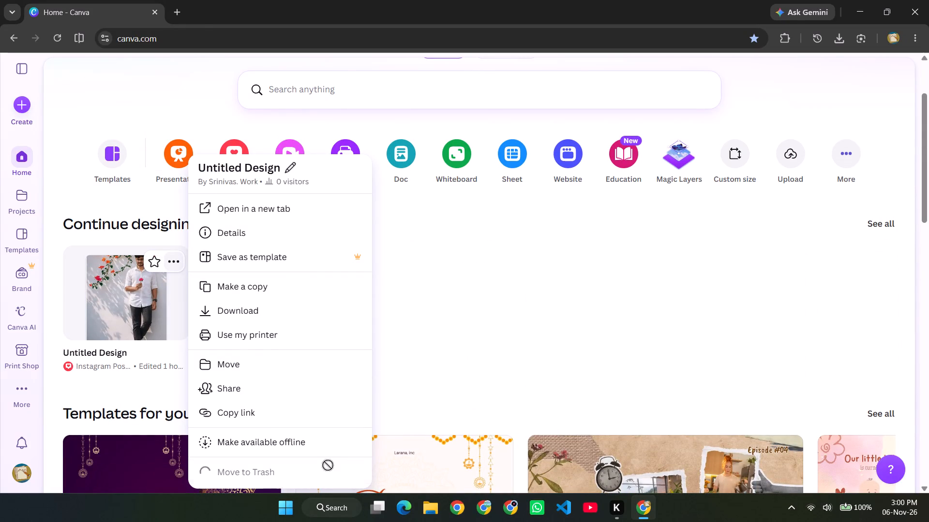
click(174, 259)
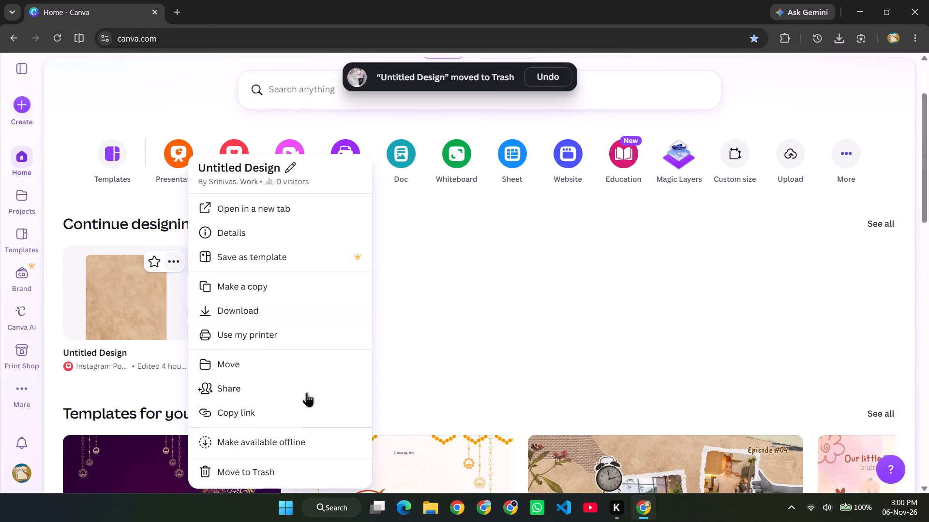
click(252, 465)
Preview the mockup images of the Orange and Red Illustrated Happy Diwali Card template and open it for customising.
scroll(344, 227, down, 1)
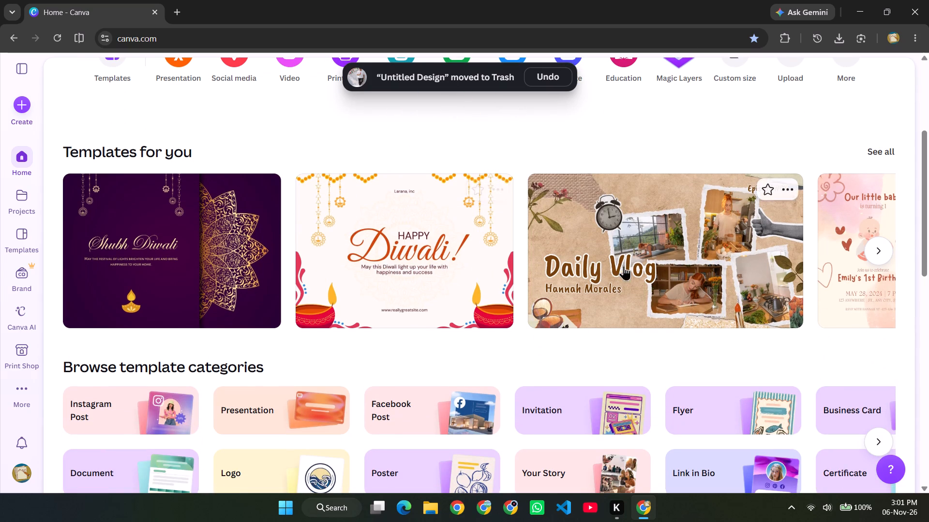
click(431, 266)
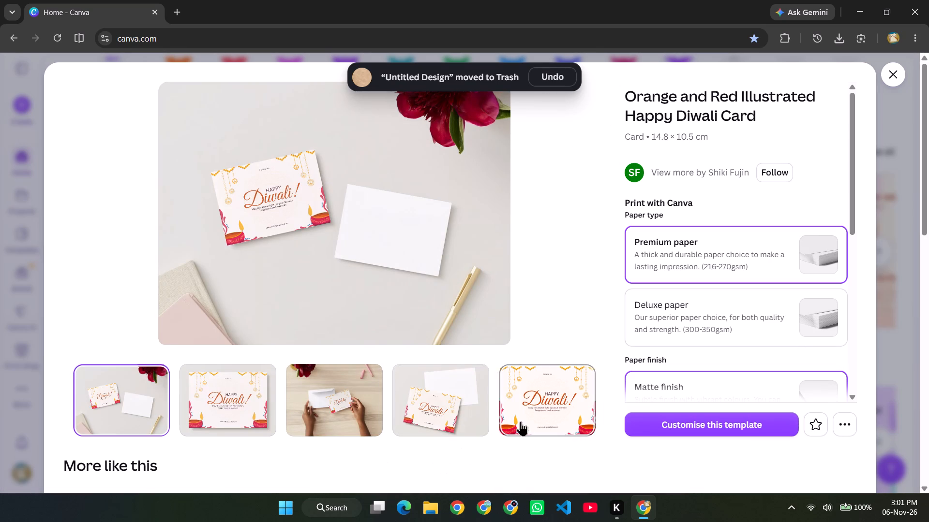
click(227, 398)
click(328, 396)
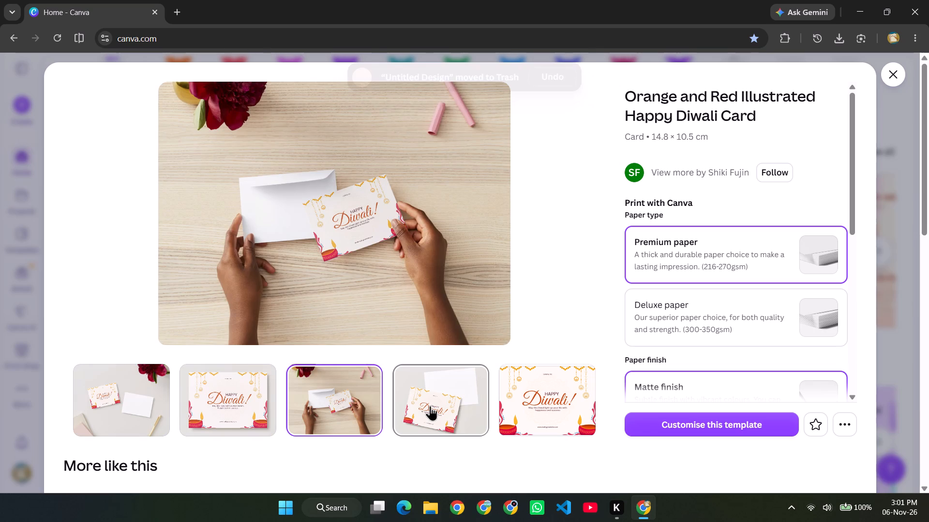
click(430, 406)
click(527, 406)
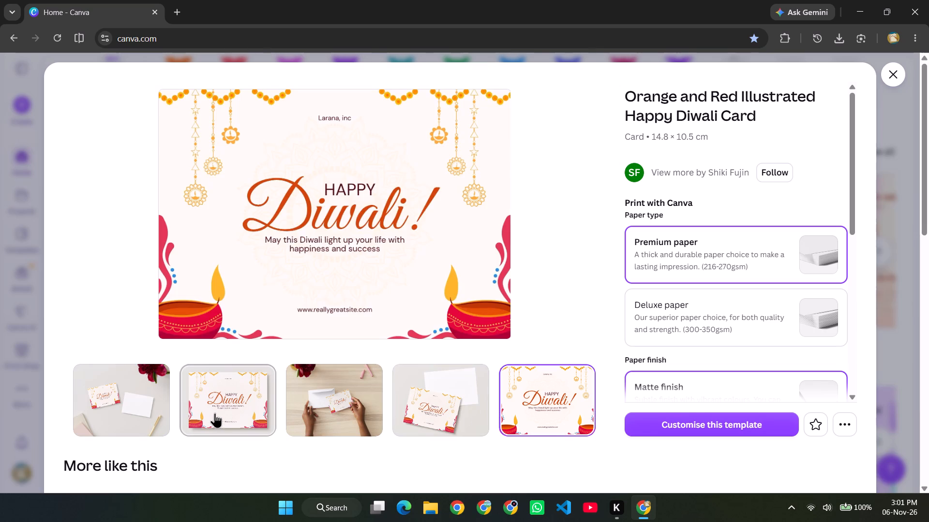
click(147, 413)
click(739, 423)
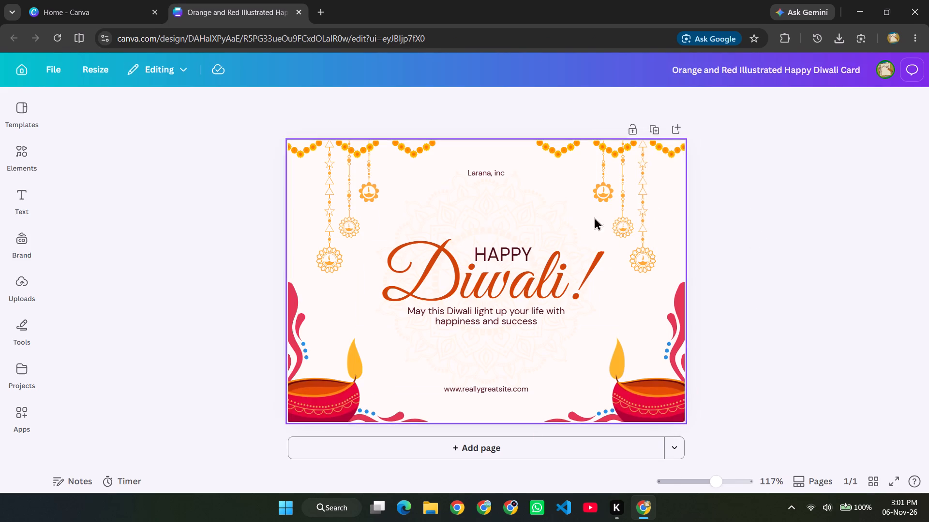
click(491, 173)
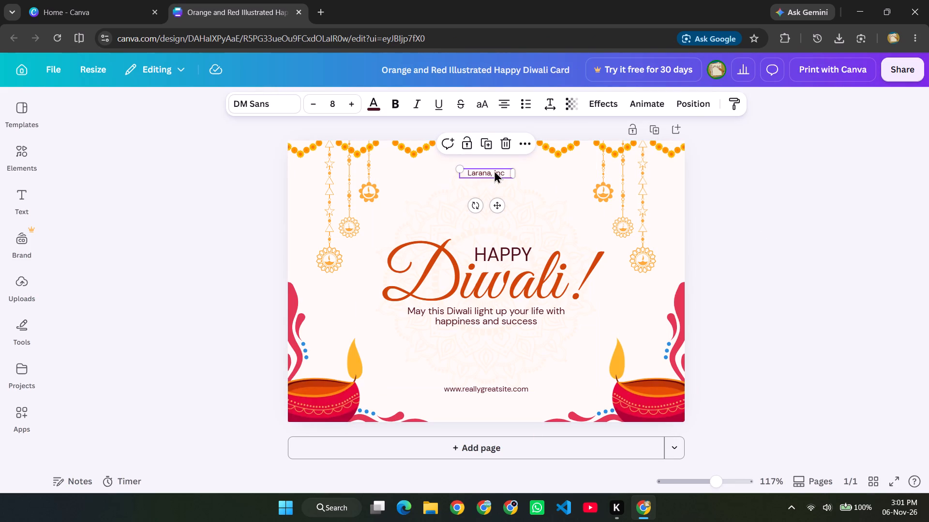
click(505, 144)
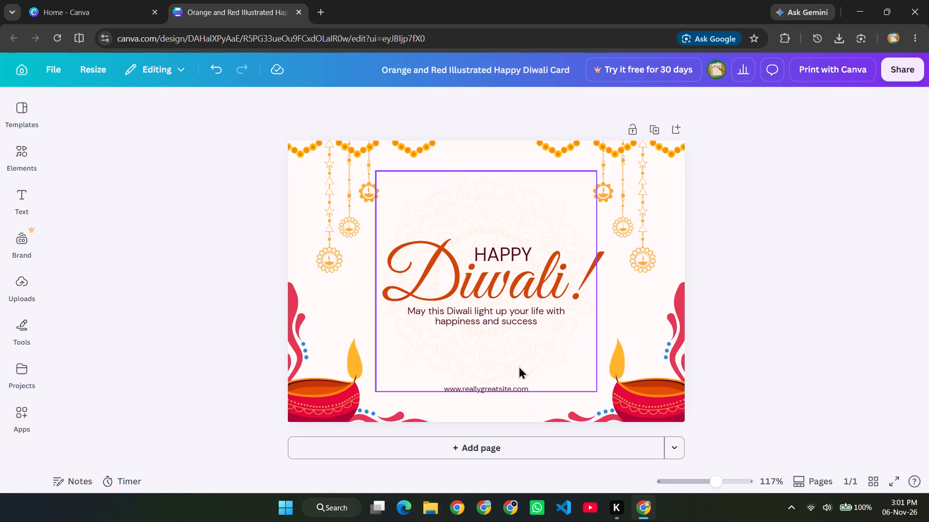
click(499, 388)
click(506, 359)
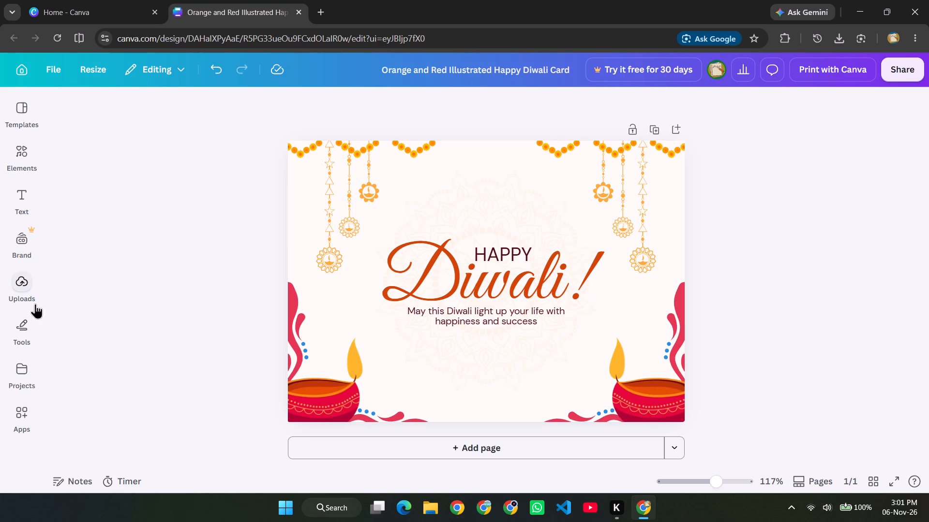
Search the elements for "diwali lights" and add the glowing brown clay lamp graphic to the card.
click(26, 156)
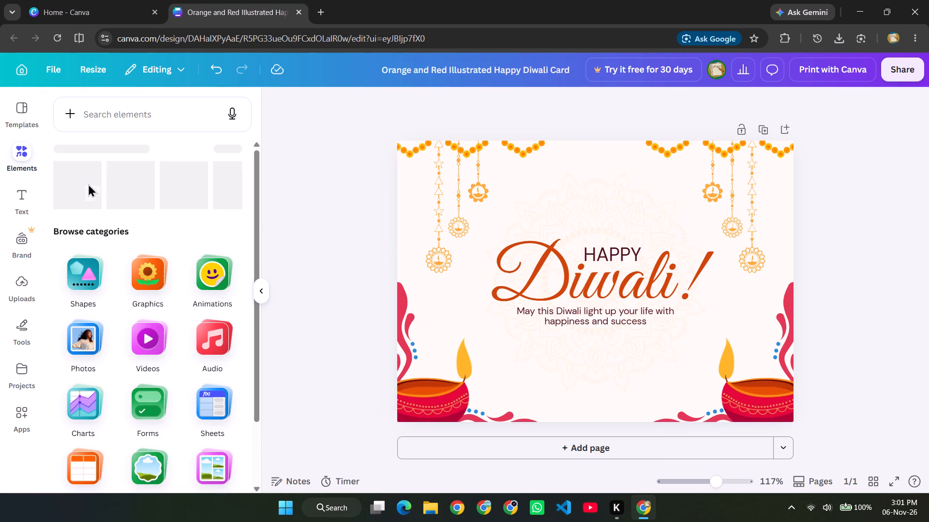
click(117, 115)
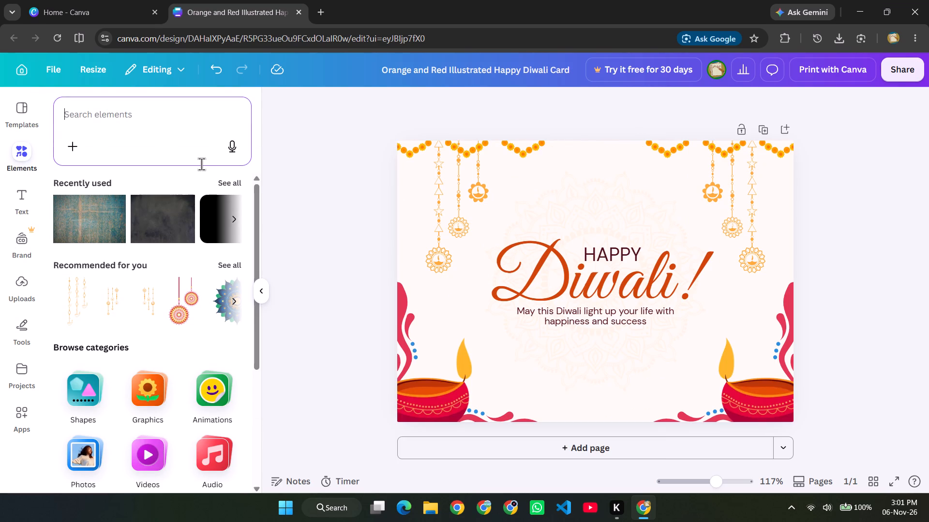
text(lights)
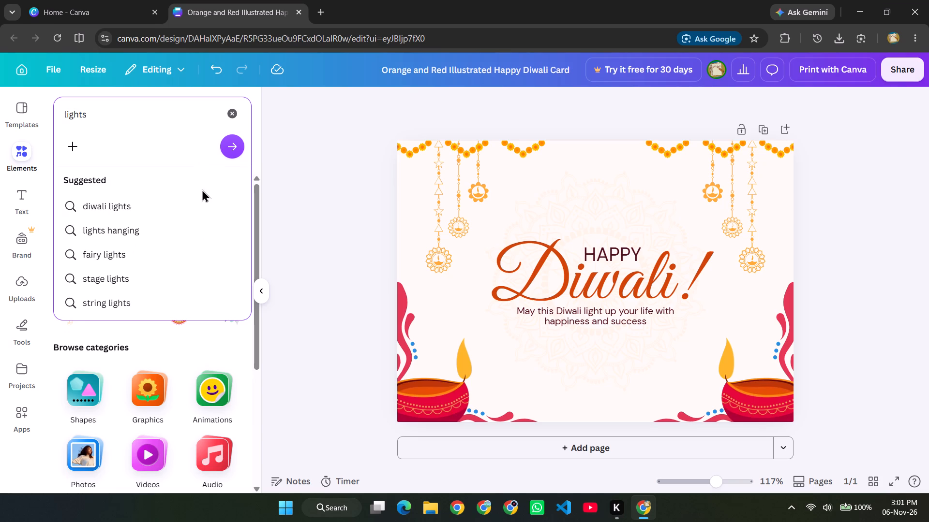
click(175, 200)
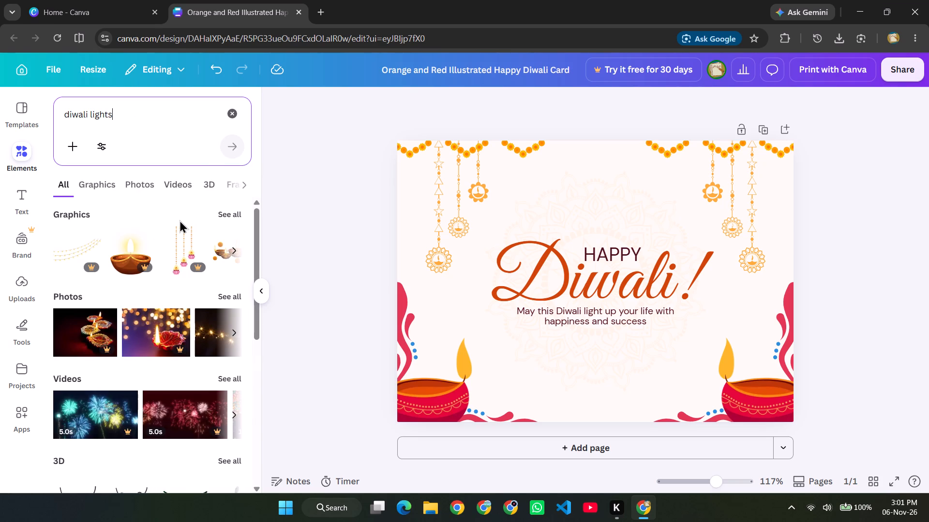
click(229, 250)
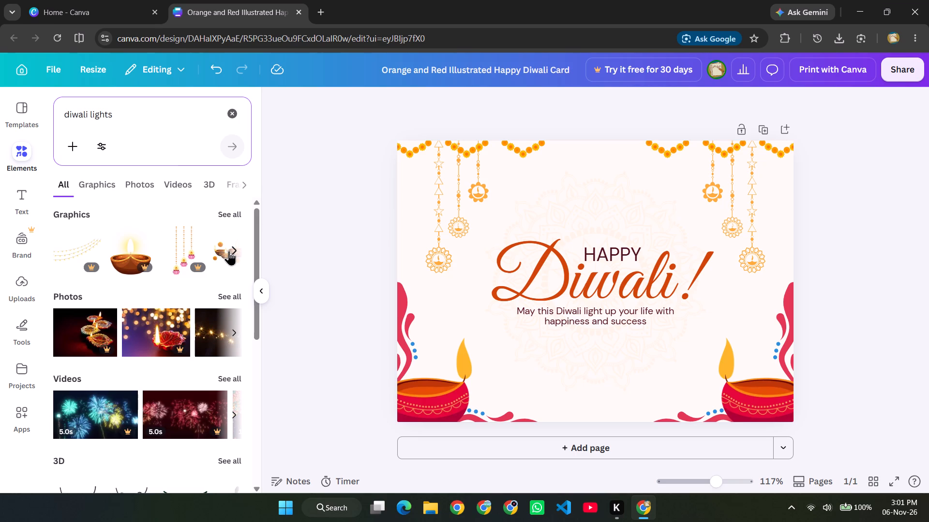
click(229, 250)
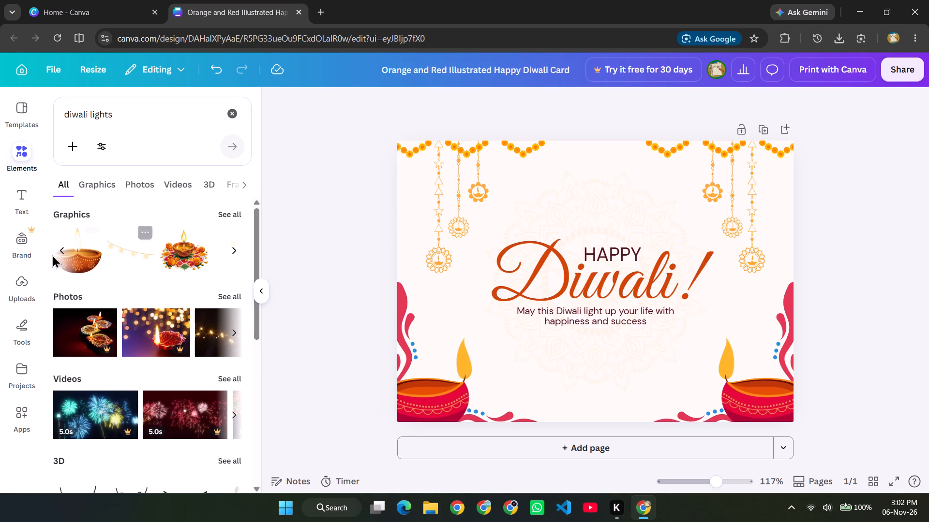
click(65, 251)
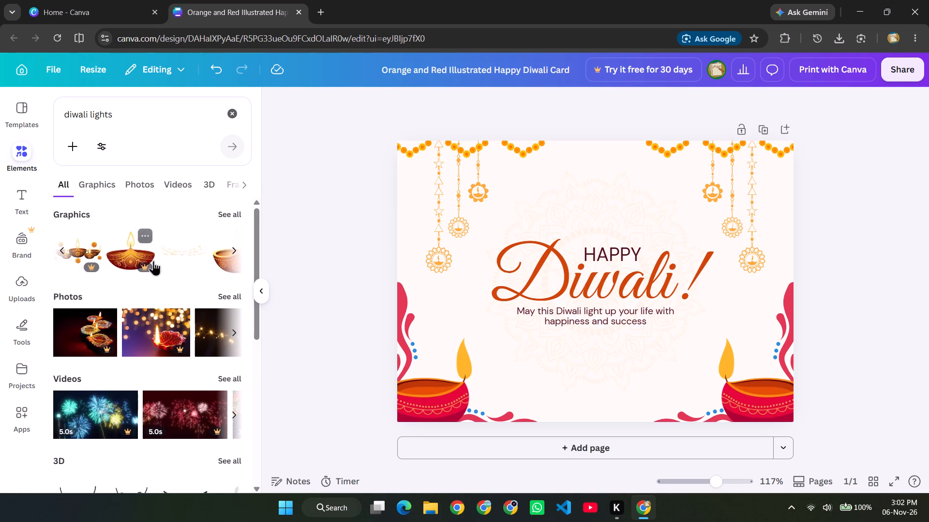
click(215, 255)
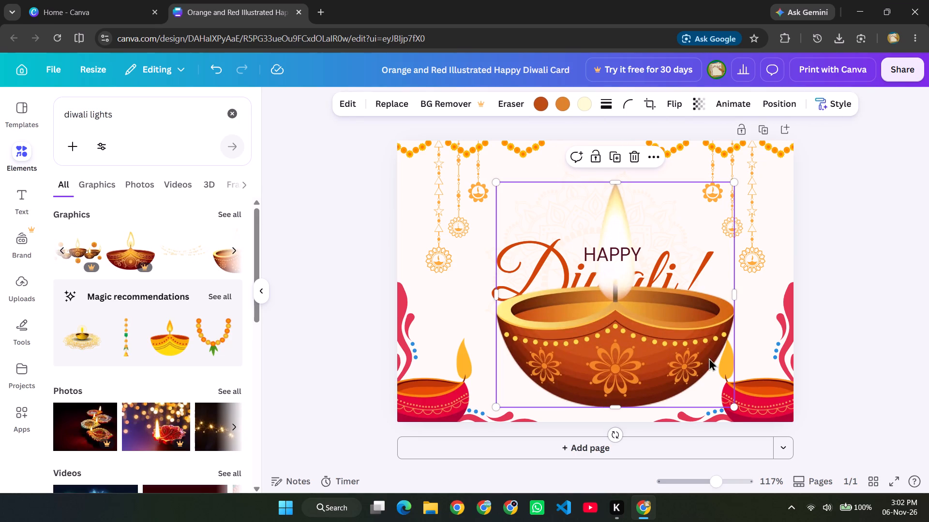
Shrink the added lamp graphic to a small icon and place it above the Diwali heading, near the card's top edge.
drag(734, 407, 635, 289)
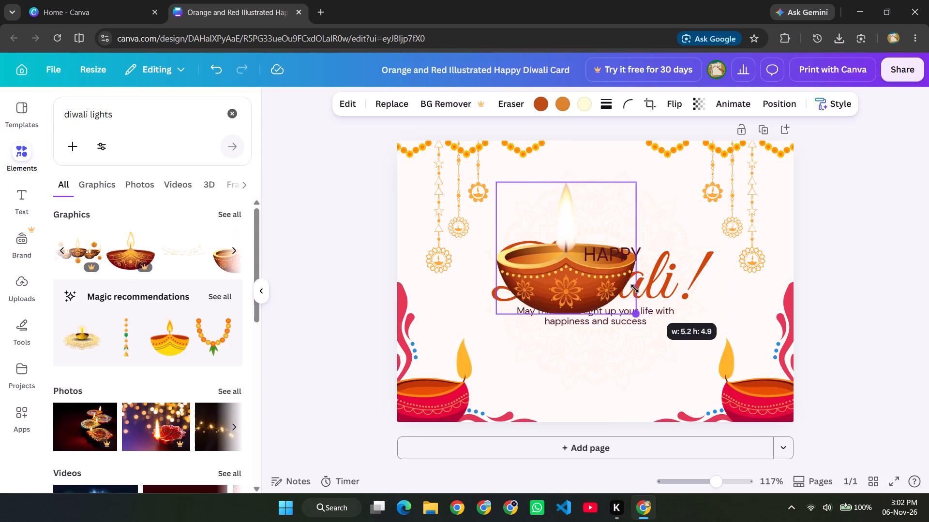
drag(635, 289, 535, 216)
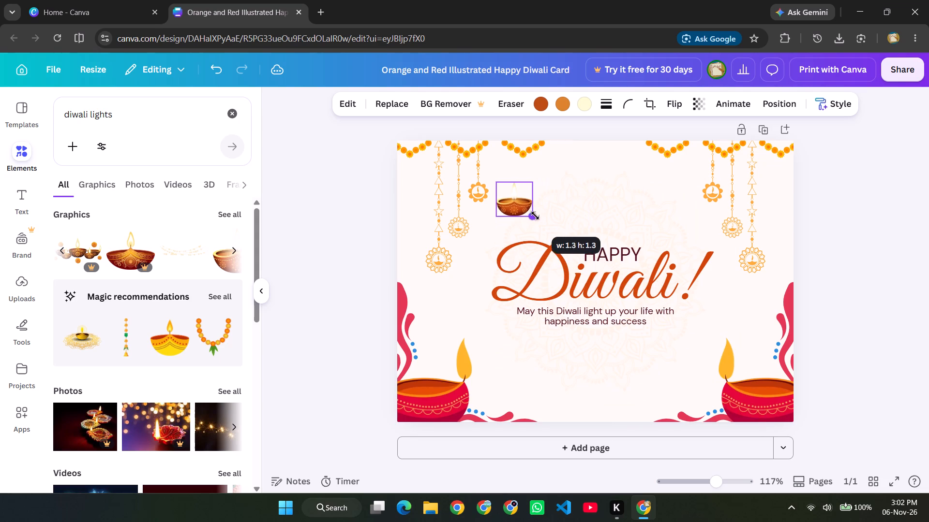
drag(535, 216, 540, 217)
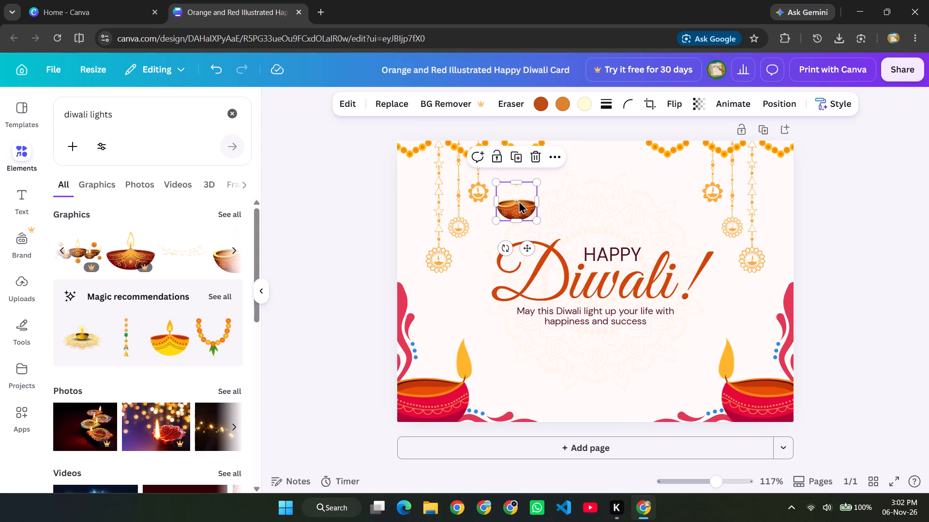
drag(519, 201, 557, 402)
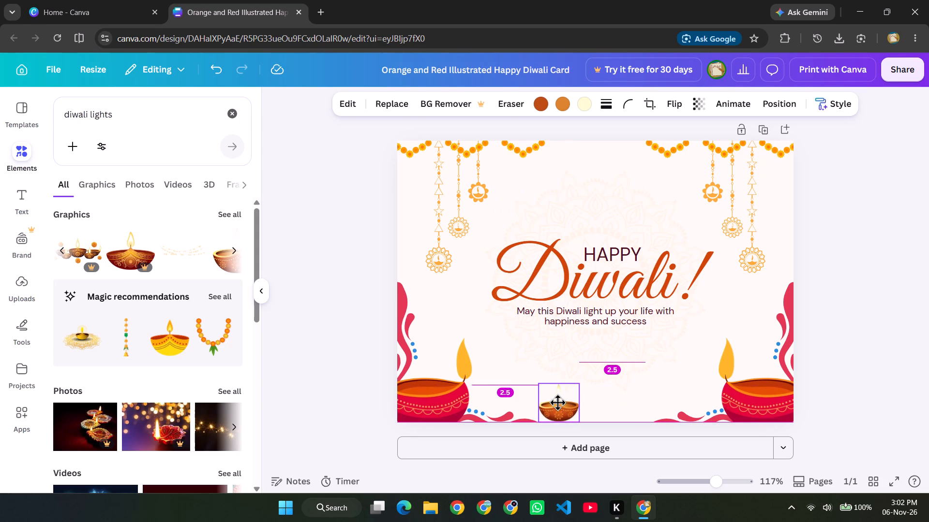
drag(557, 402, 560, 405)
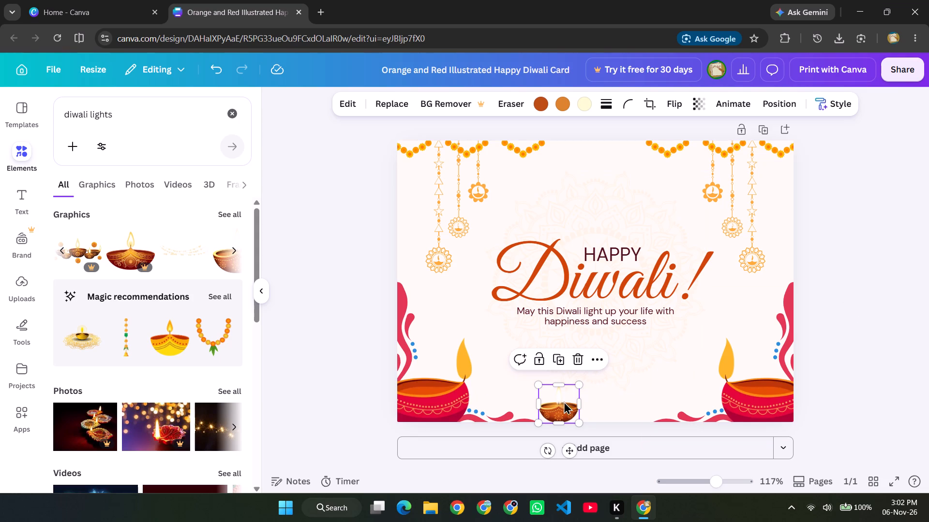
drag(559, 402, 545, 194)
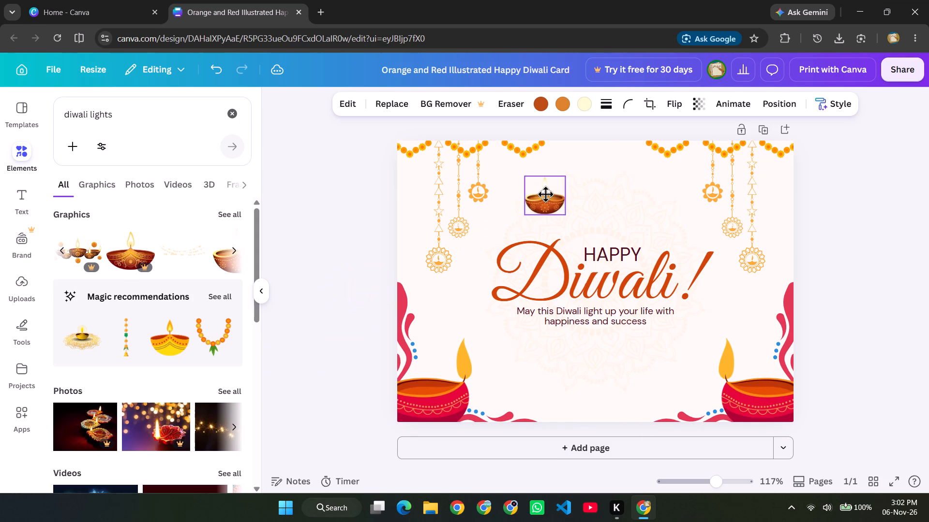
drag(545, 194, 559, 179)
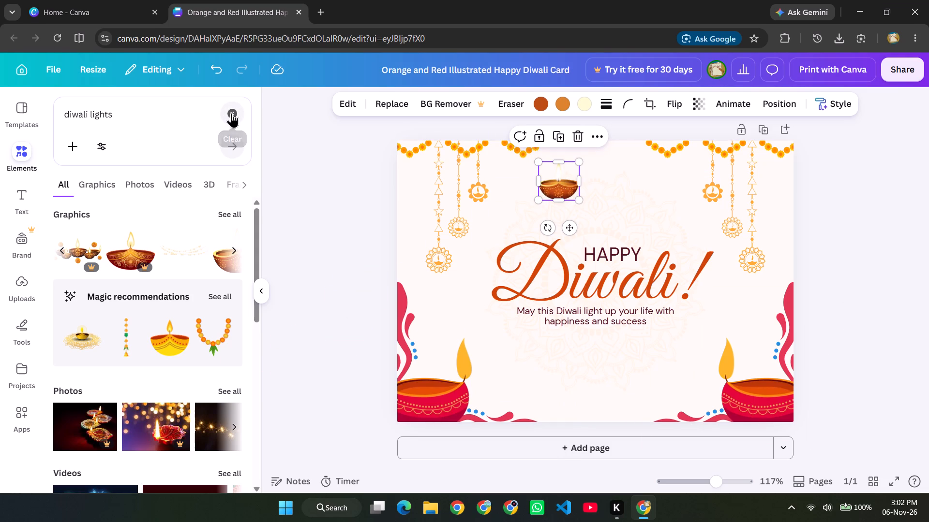
Search the elements for "straight line" and add the red-outlined arrow frame to the card.
click(231, 113)
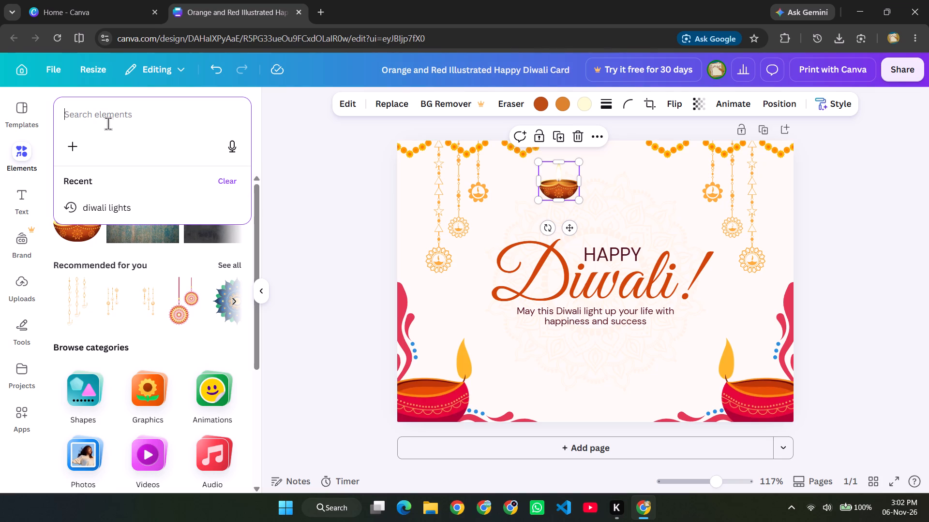
text(li)
text(ne)
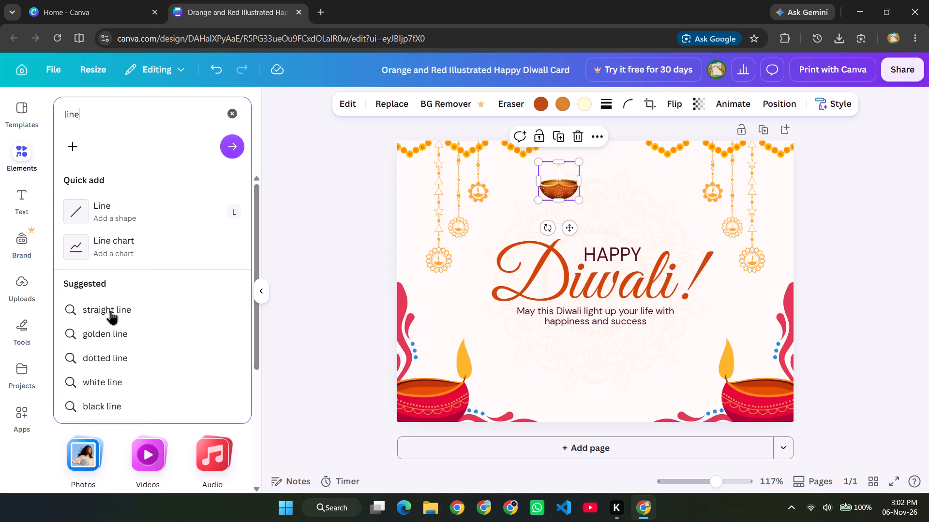
click(106, 306)
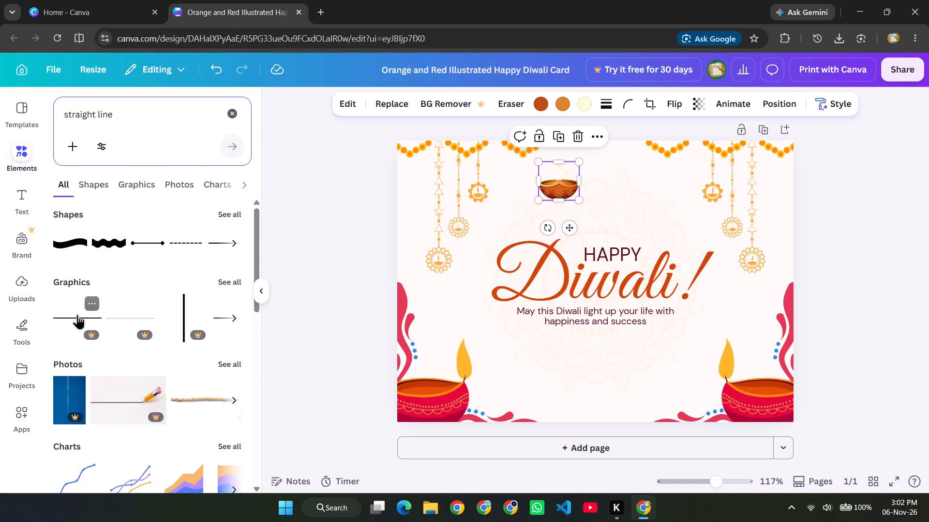
scroll(174, 270, down, 1)
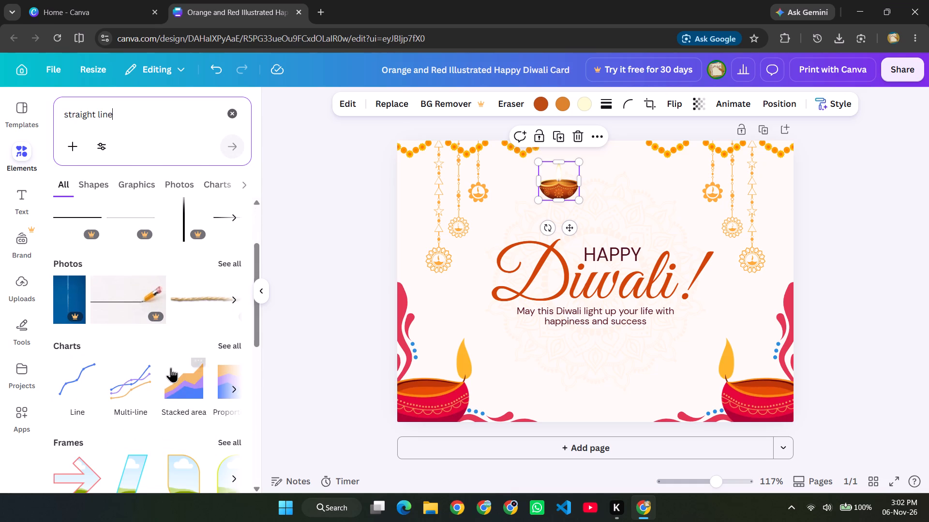
scroll(171, 368, down, 2)
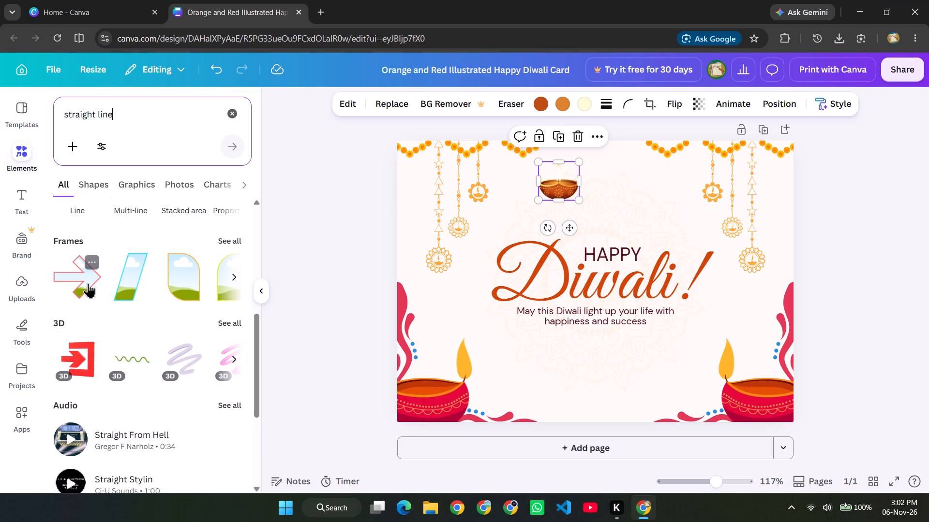
click(88, 283)
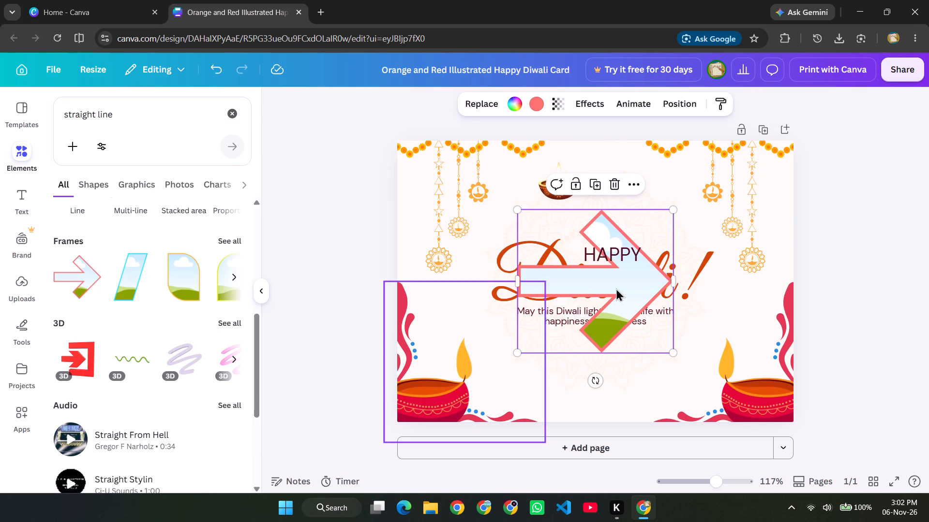
Move the arrow frame down to the lower middle of the card, below the Diwali heading.
click(616, 288)
right_click(624, 284)
click(645, 275)
drag(632, 284, 627, 324)
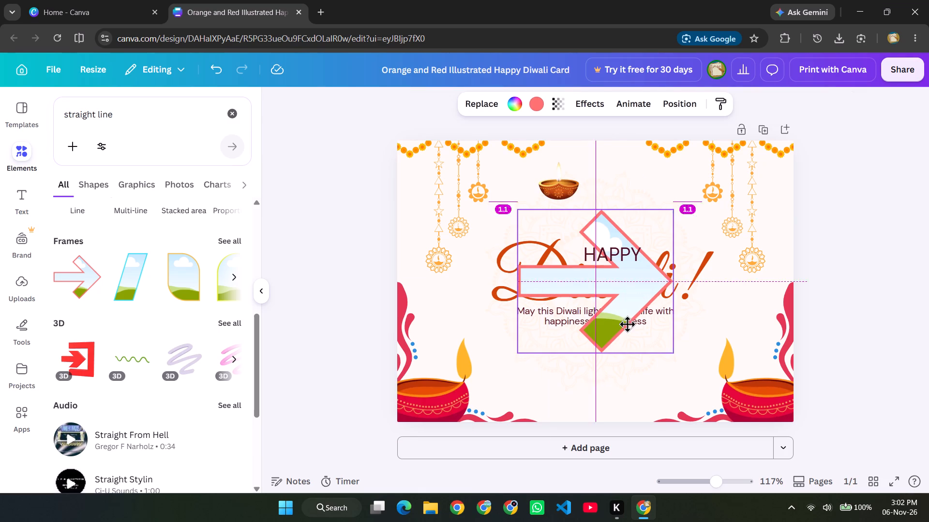
drag(627, 324, 636, 365)
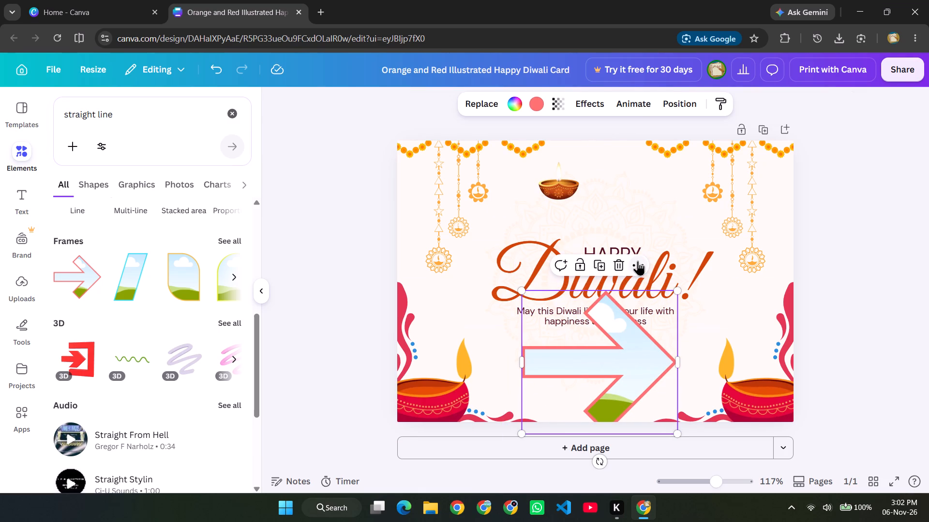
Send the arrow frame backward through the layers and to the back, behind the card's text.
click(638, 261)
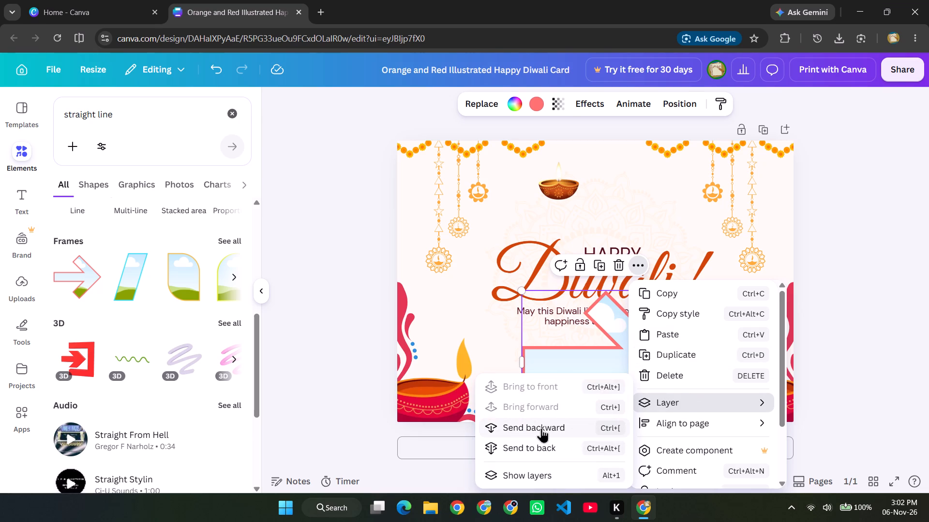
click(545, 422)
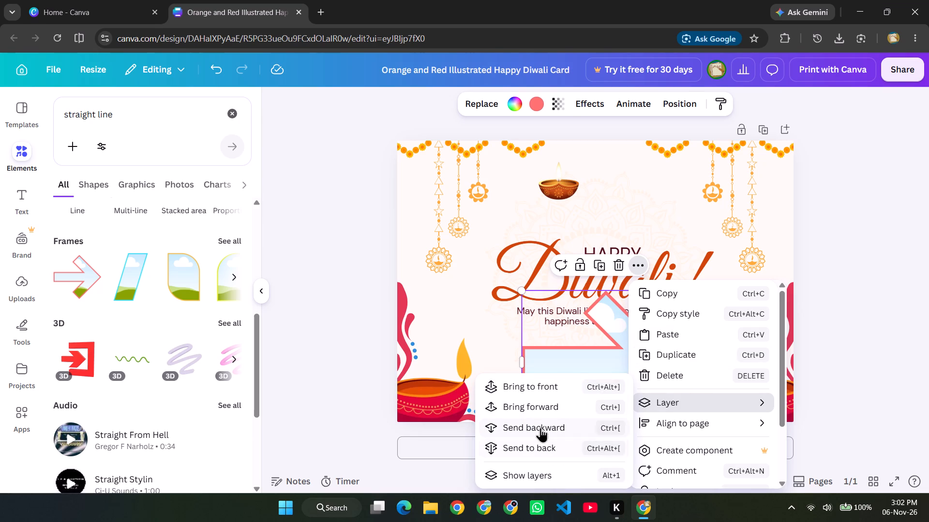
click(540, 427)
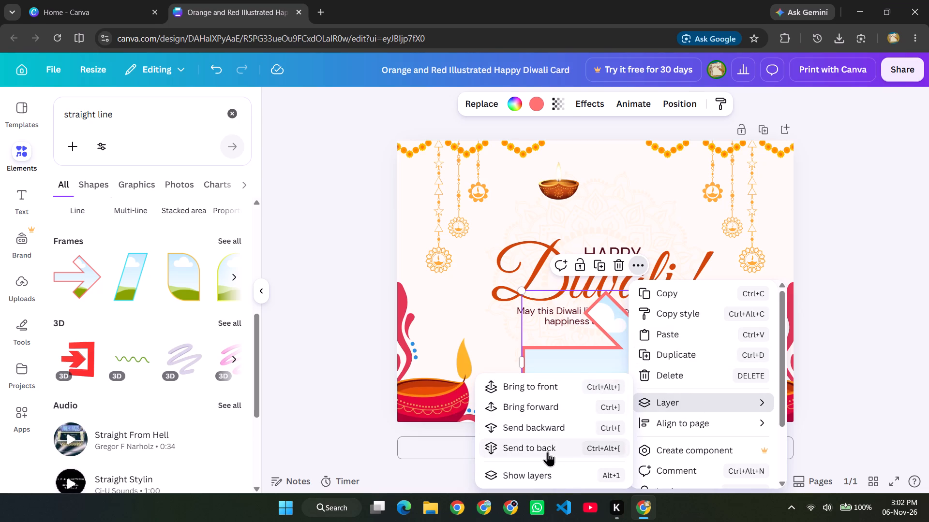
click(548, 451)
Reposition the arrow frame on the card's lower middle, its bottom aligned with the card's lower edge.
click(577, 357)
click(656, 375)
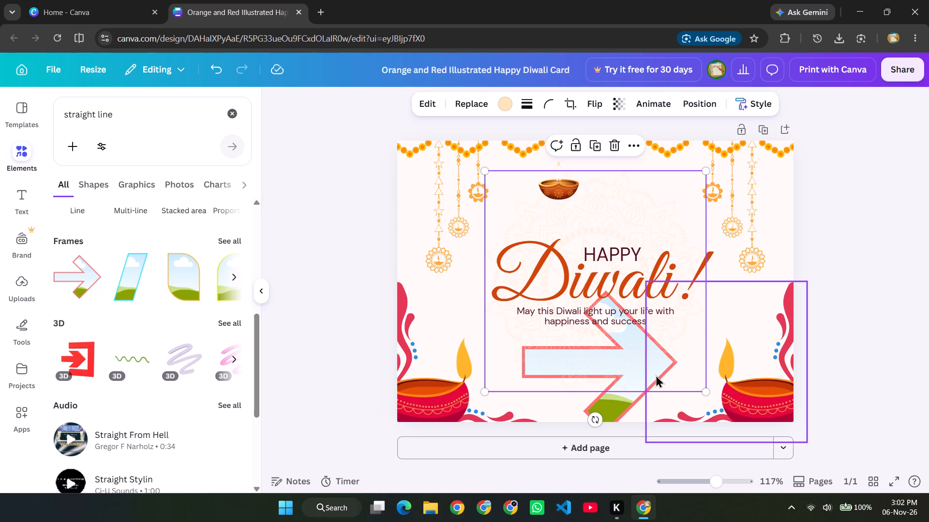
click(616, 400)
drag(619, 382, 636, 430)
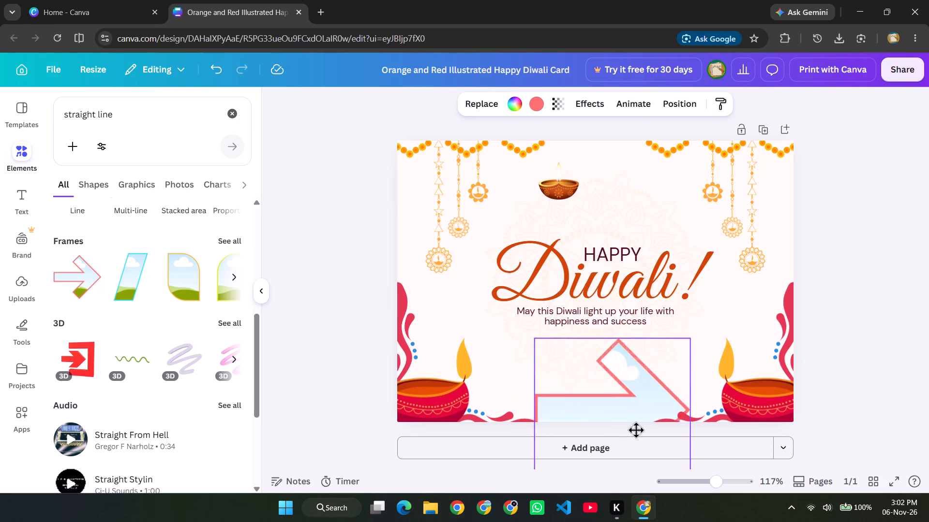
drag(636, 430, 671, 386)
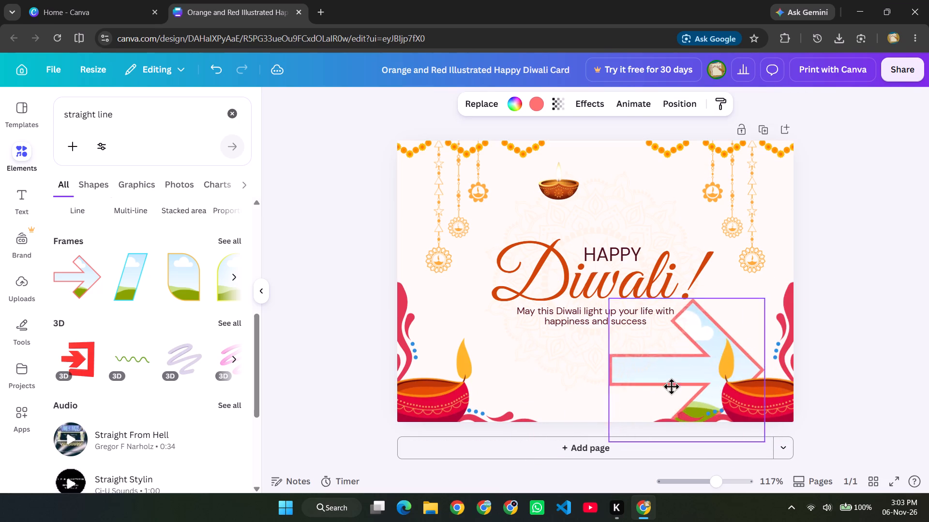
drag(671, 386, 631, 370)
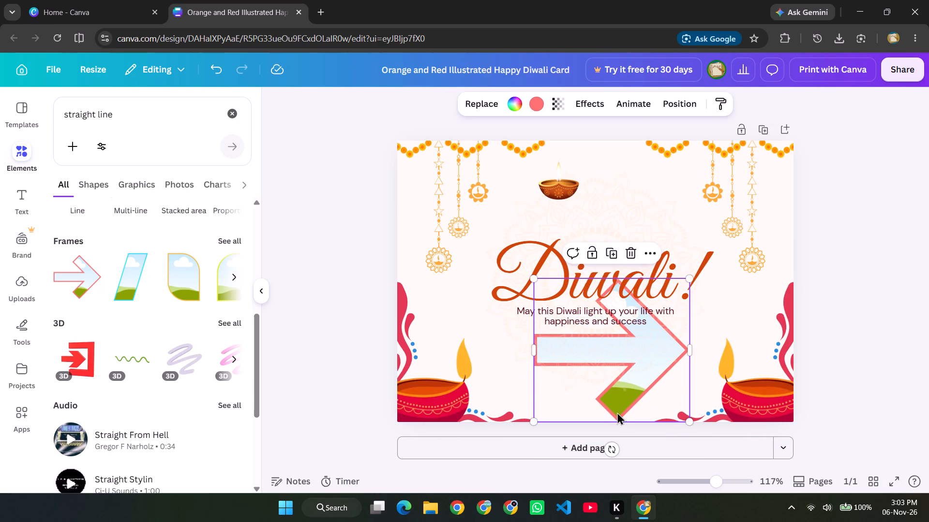
Show the element timing for the arrow frame.
click(617, 412)
right_click(619, 401)
right_click(619, 401)
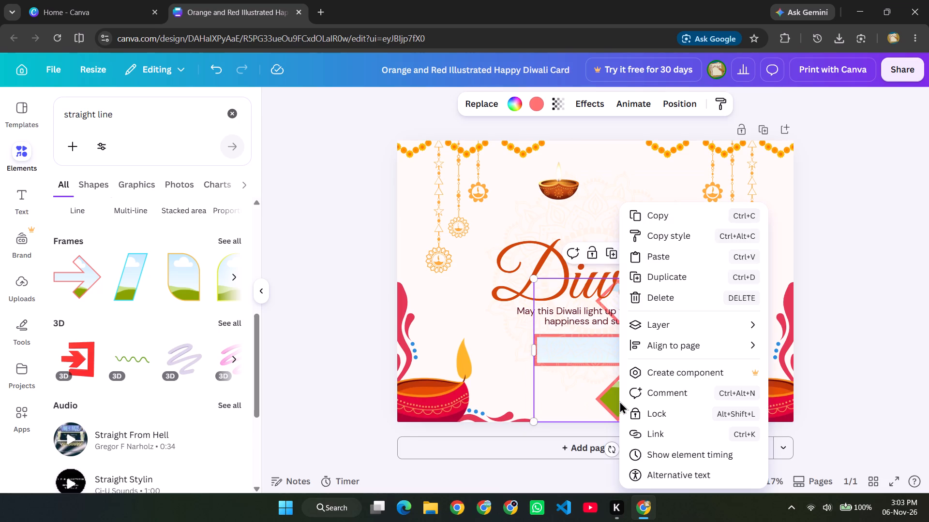
click(678, 451)
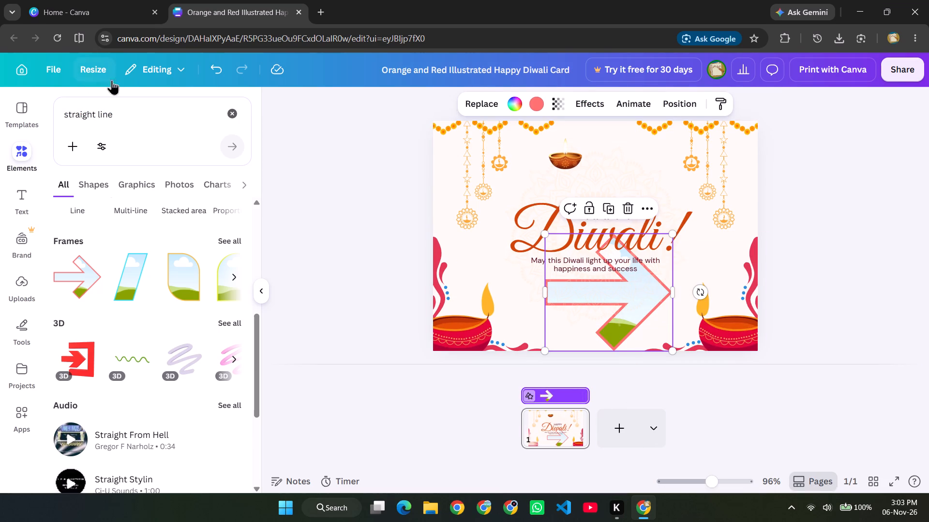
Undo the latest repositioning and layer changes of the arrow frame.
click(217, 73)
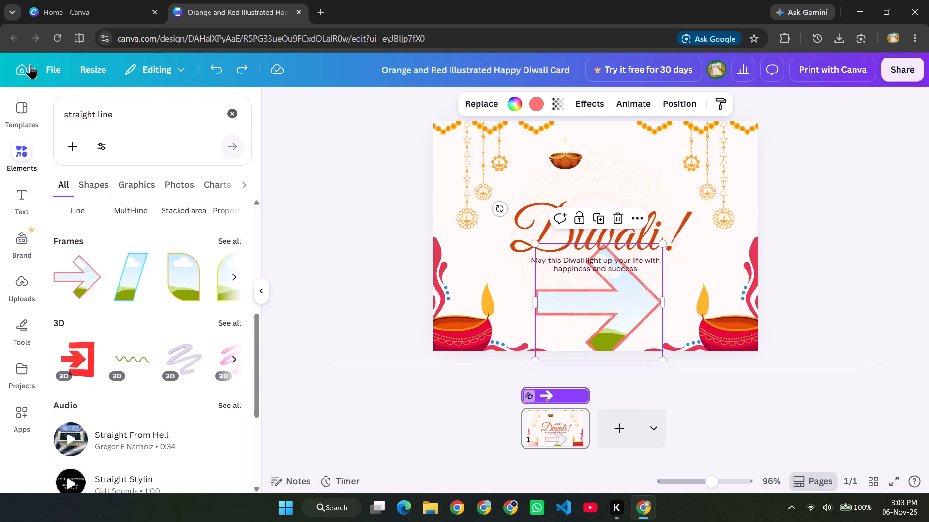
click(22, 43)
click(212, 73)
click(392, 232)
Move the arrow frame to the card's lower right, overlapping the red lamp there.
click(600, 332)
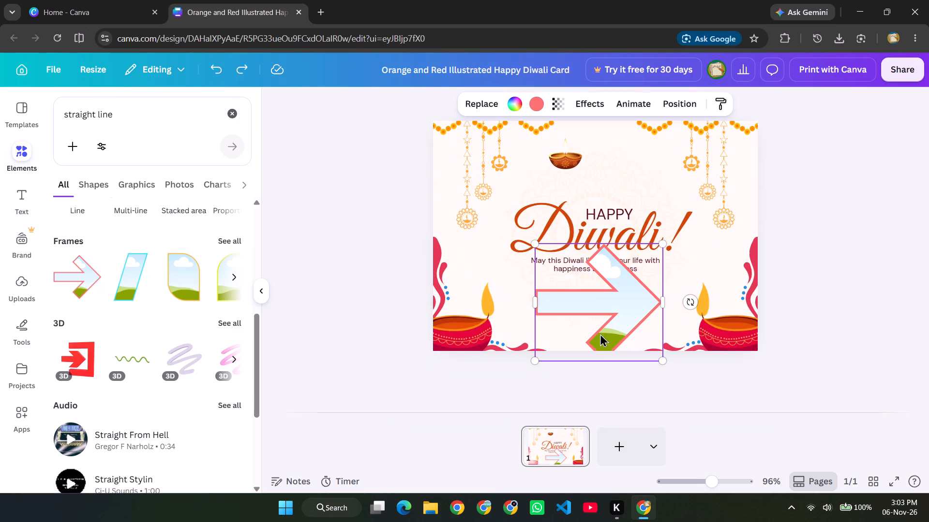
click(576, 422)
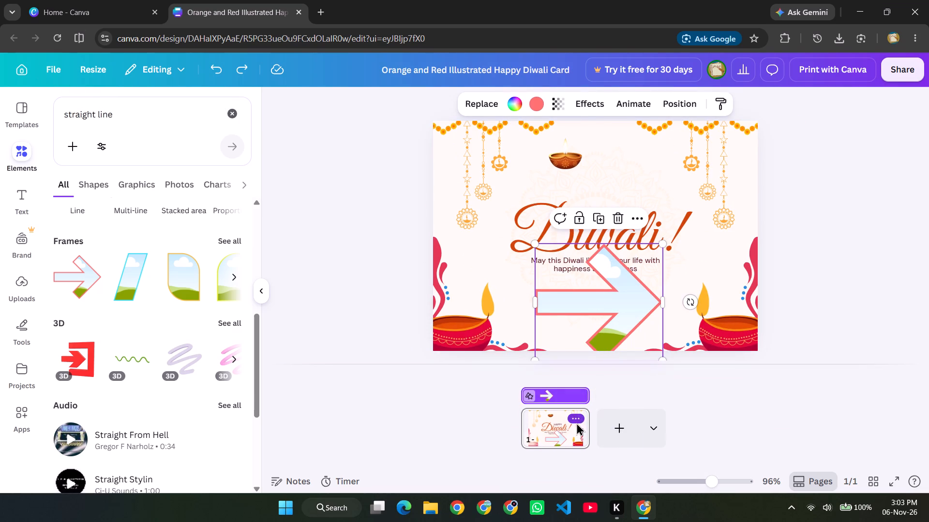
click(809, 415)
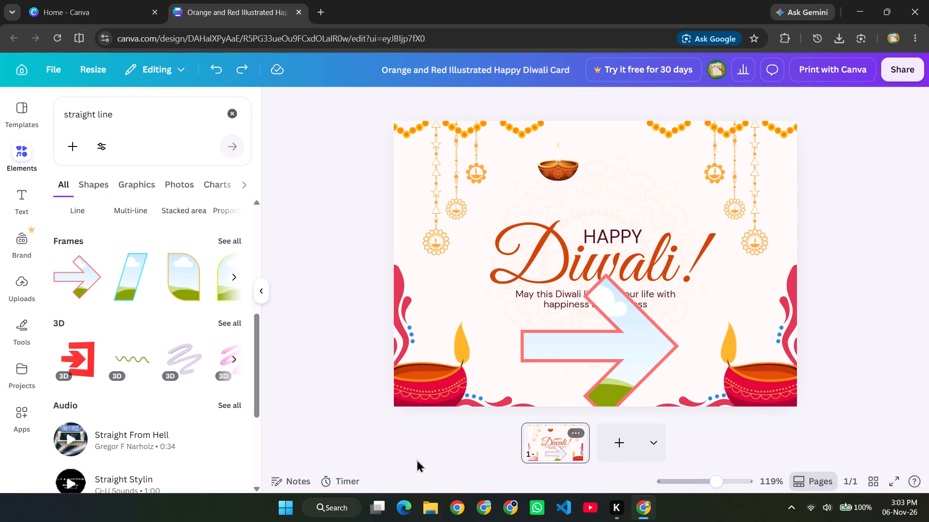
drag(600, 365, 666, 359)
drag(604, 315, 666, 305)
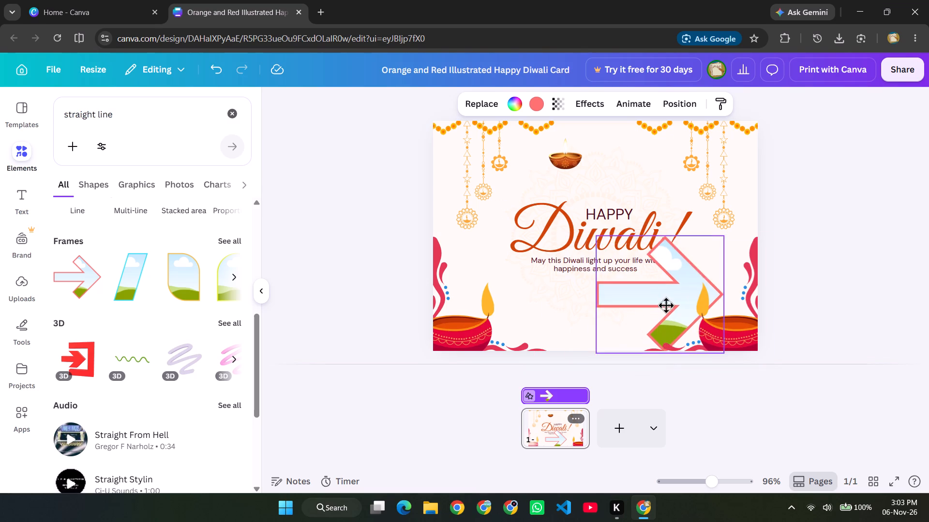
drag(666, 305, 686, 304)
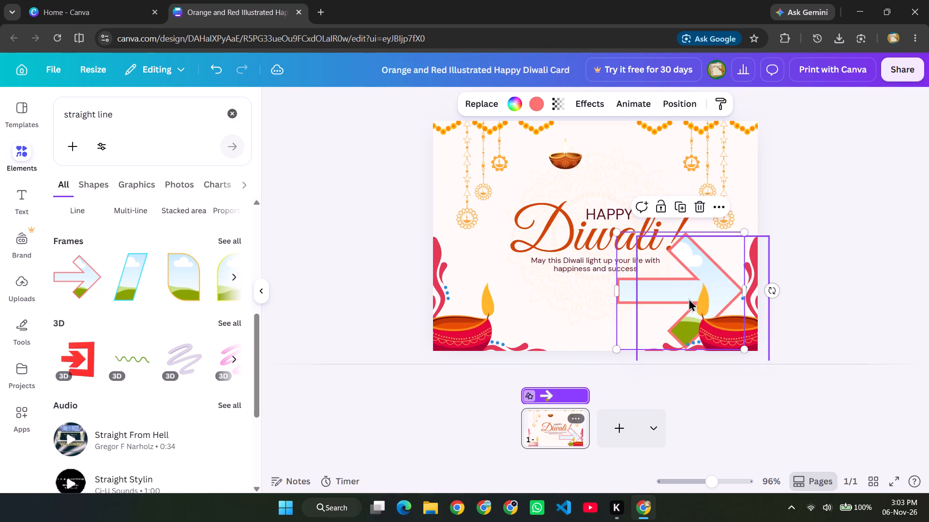
Show the card's layers and delete the red-outlined arrow frame through its entry in the layer list.
right_click(691, 291)
click(648, 282)
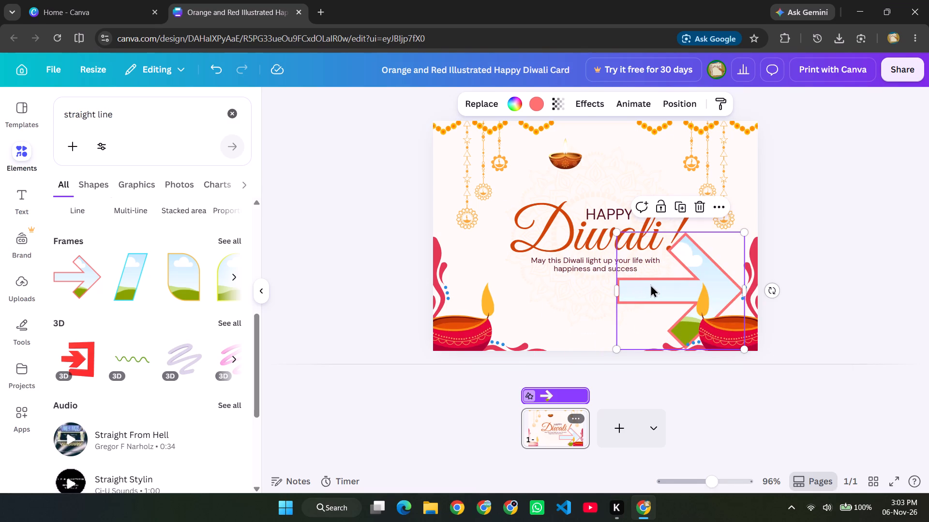
right_click(650, 284)
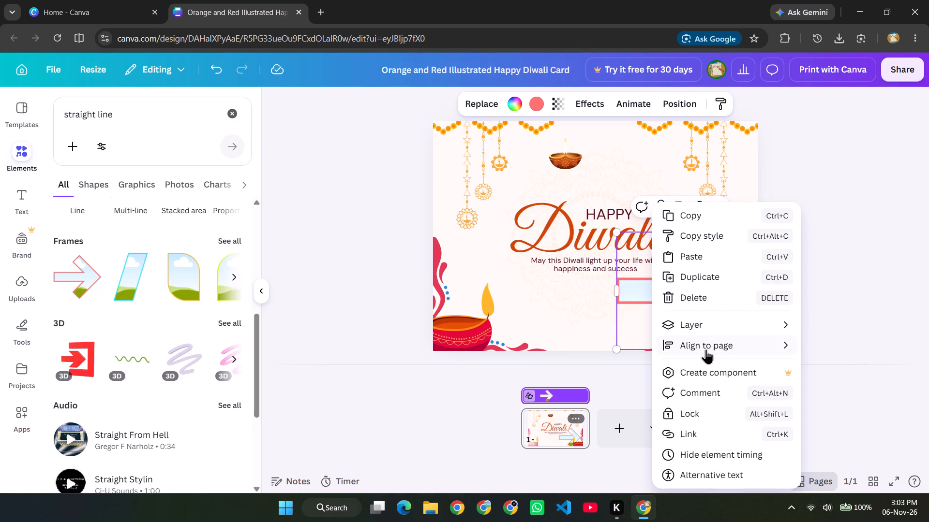
click(706, 349)
click(736, 321)
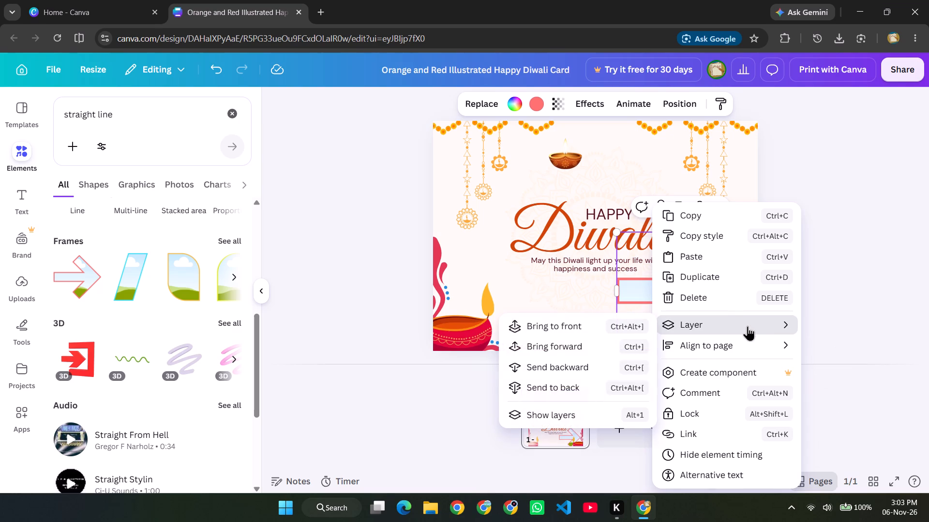
click(565, 412)
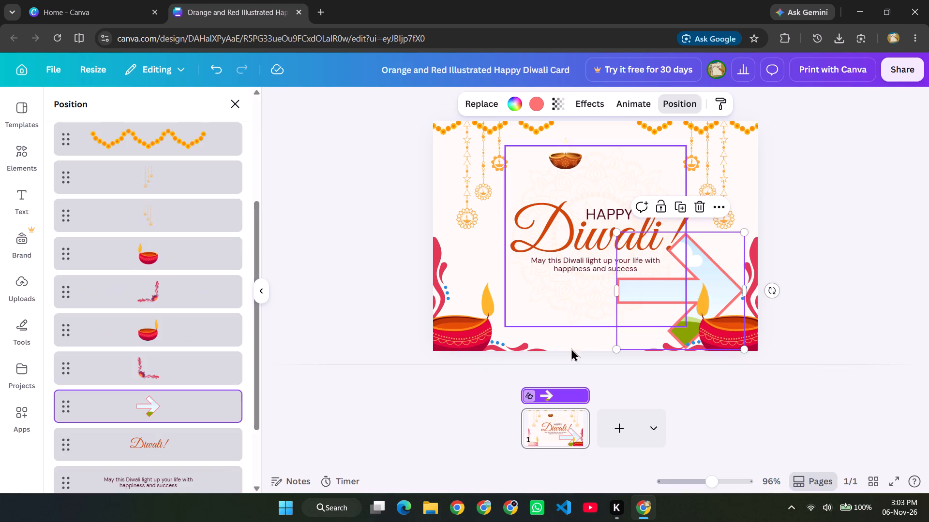
scroll(162, 204, down, 3)
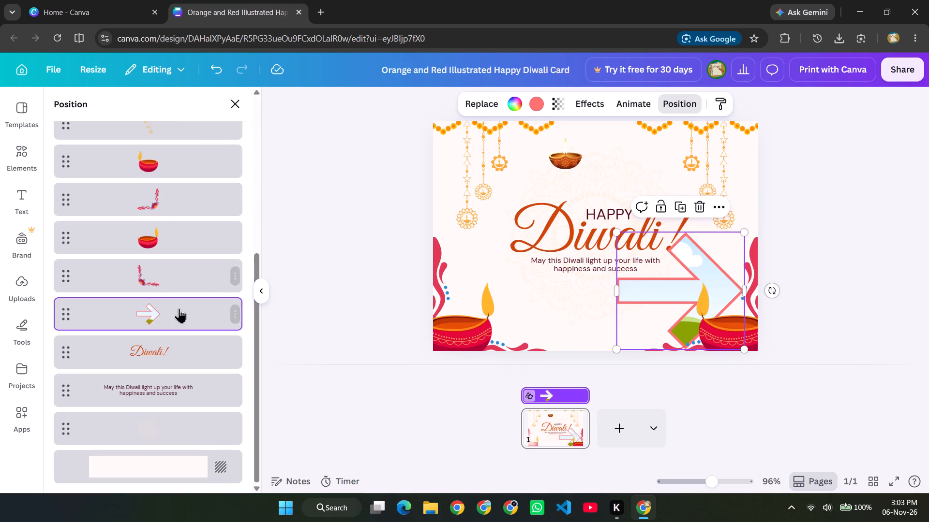
click(162, 319)
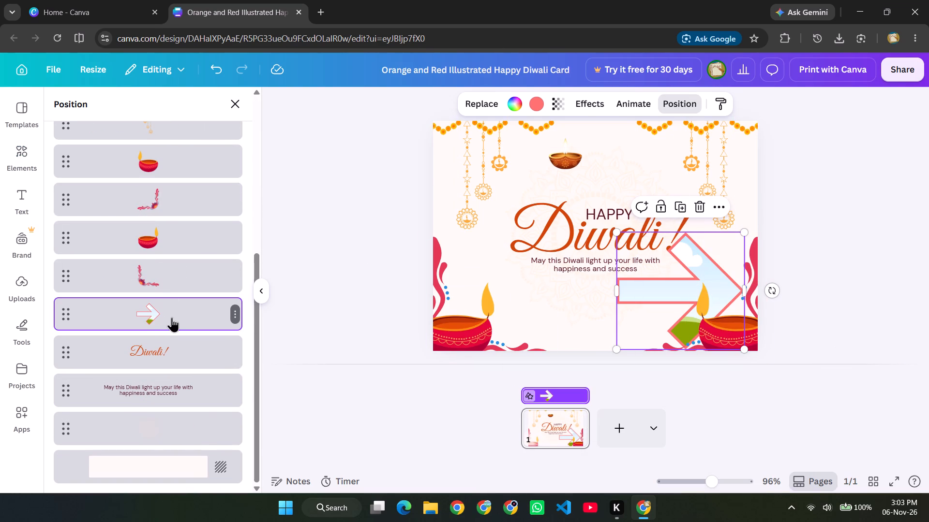
right_click(172, 317)
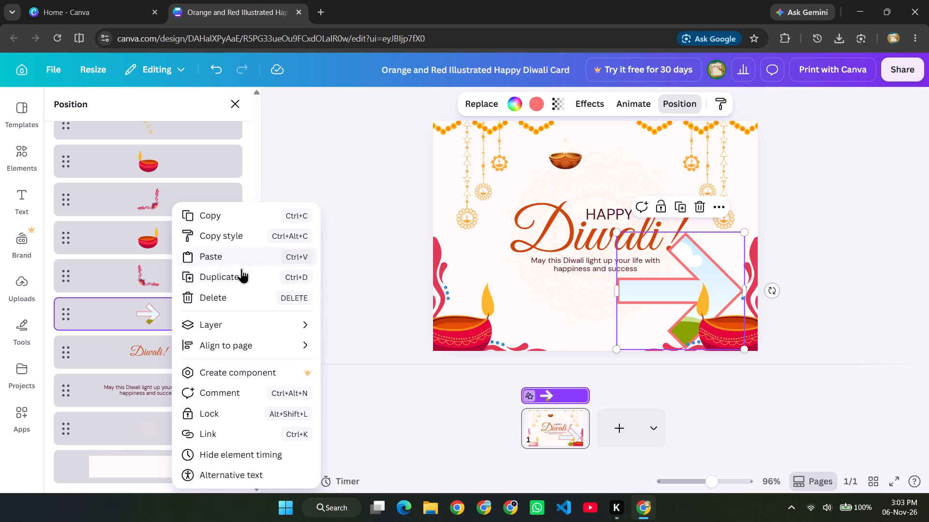
click(122, 317)
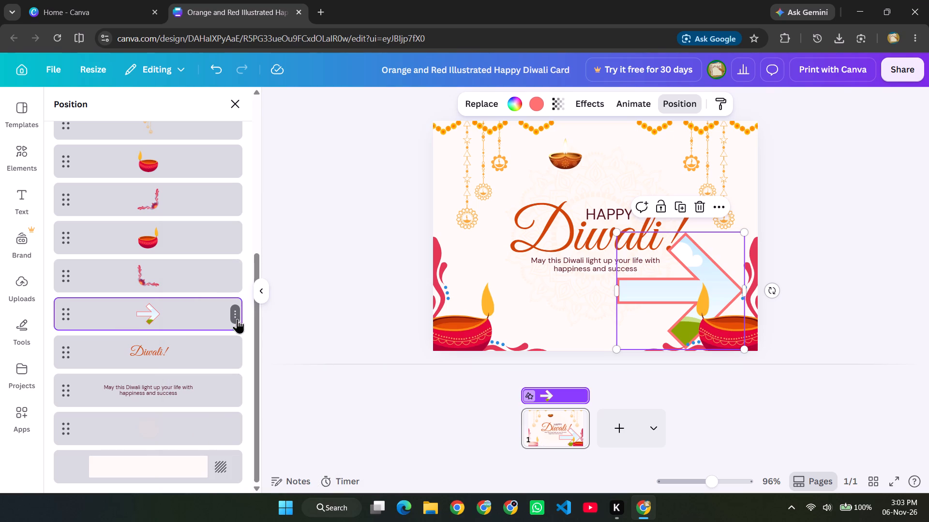
click(237, 314)
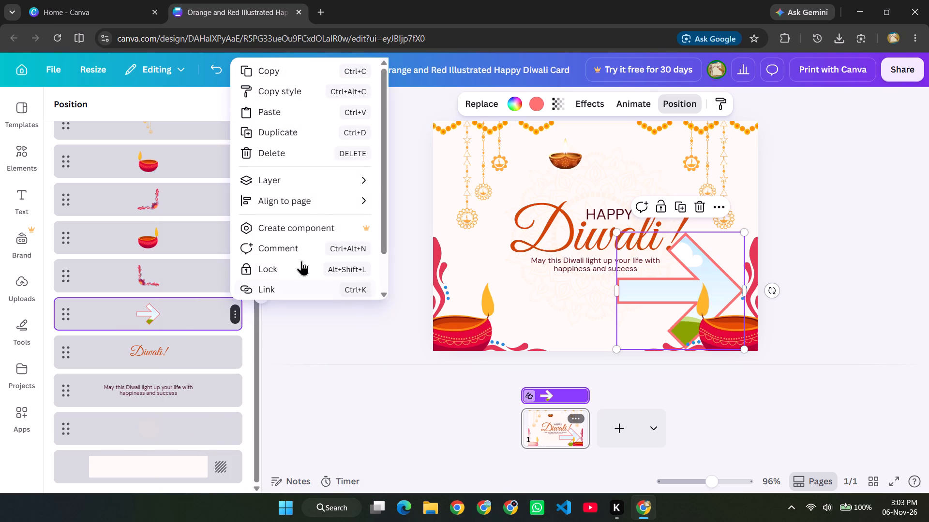
click(346, 346)
click(236, 314)
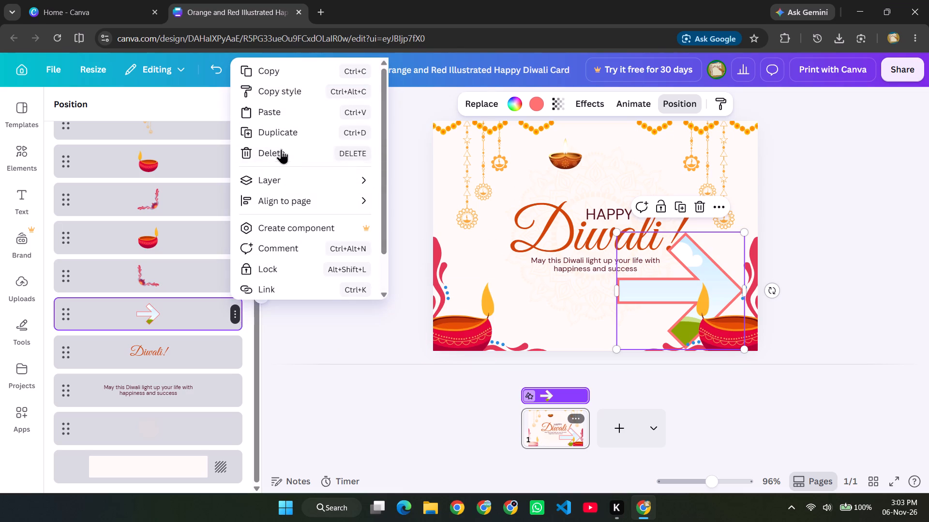
click(275, 154)
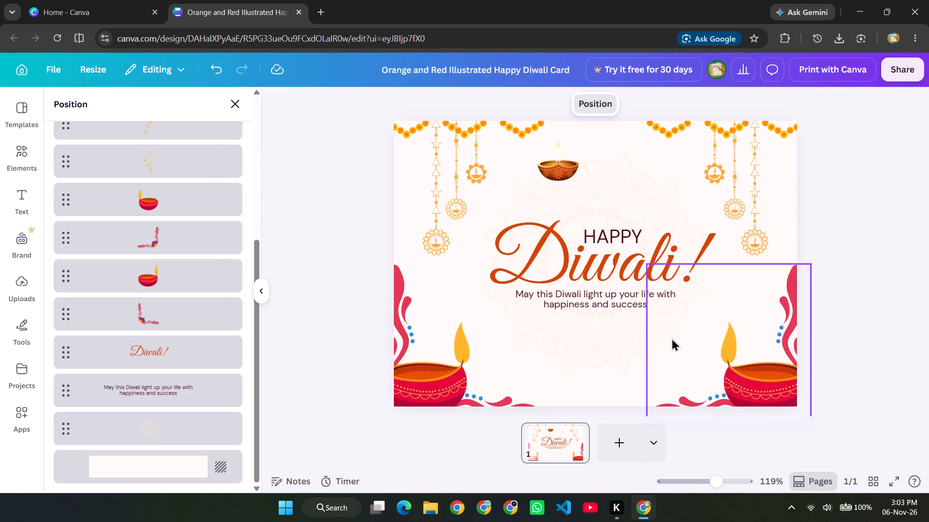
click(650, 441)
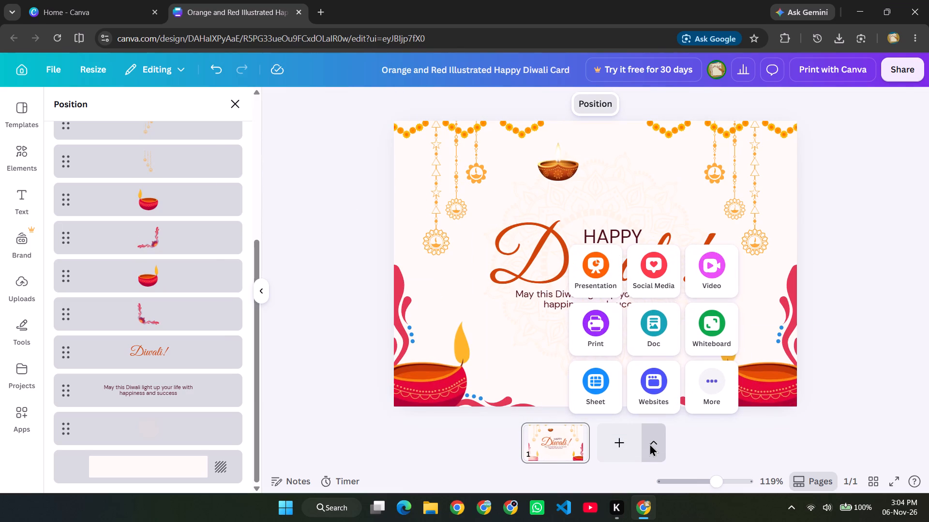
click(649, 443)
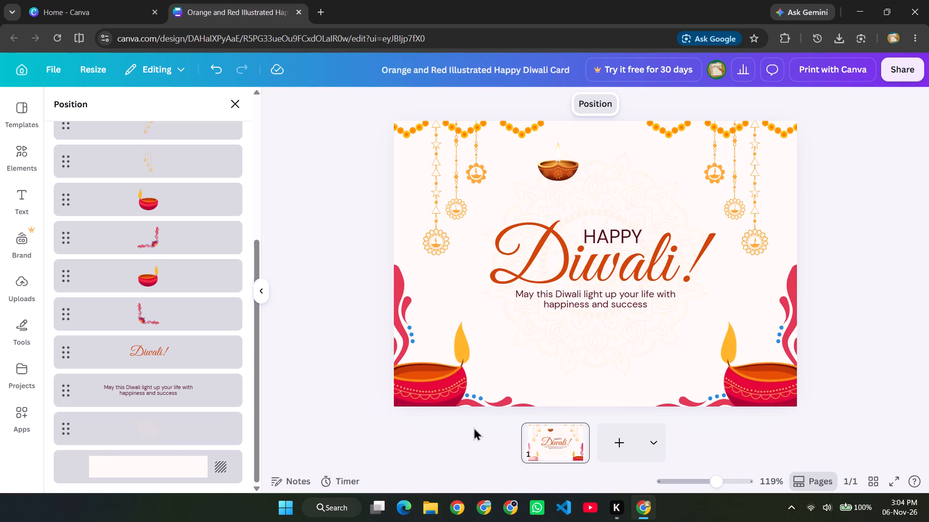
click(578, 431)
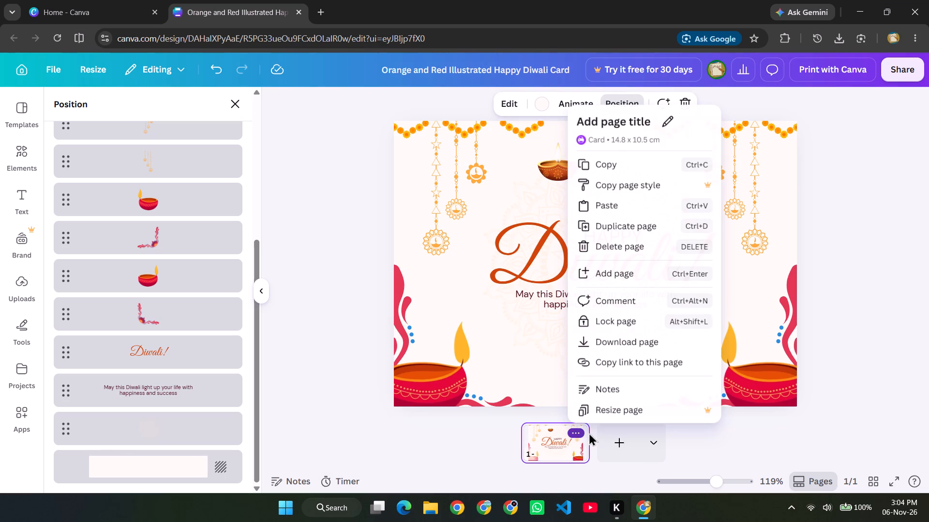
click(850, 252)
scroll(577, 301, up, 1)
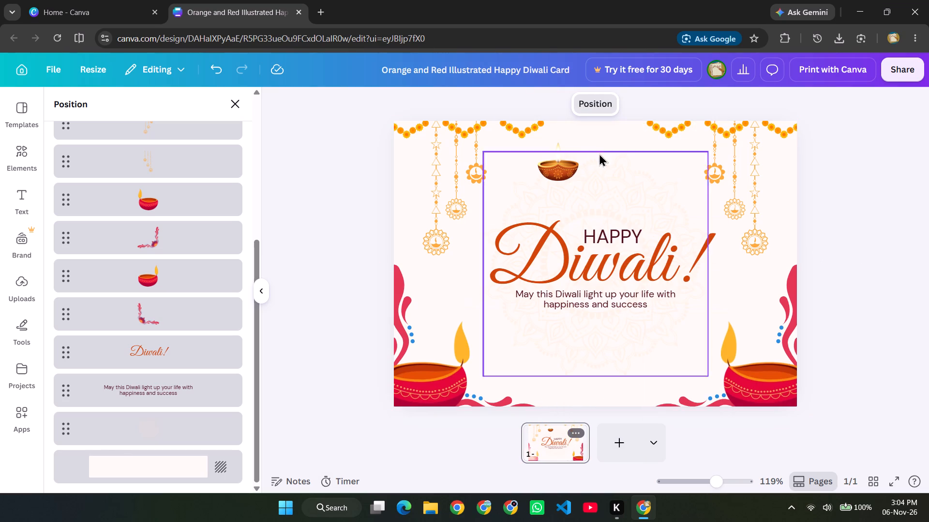
Move the clay lamp graphic to the space above the end of the "Diwali!" lettering, beside the word HAPPY.
click(568, 166)
drag(568, 157, 568, 311)
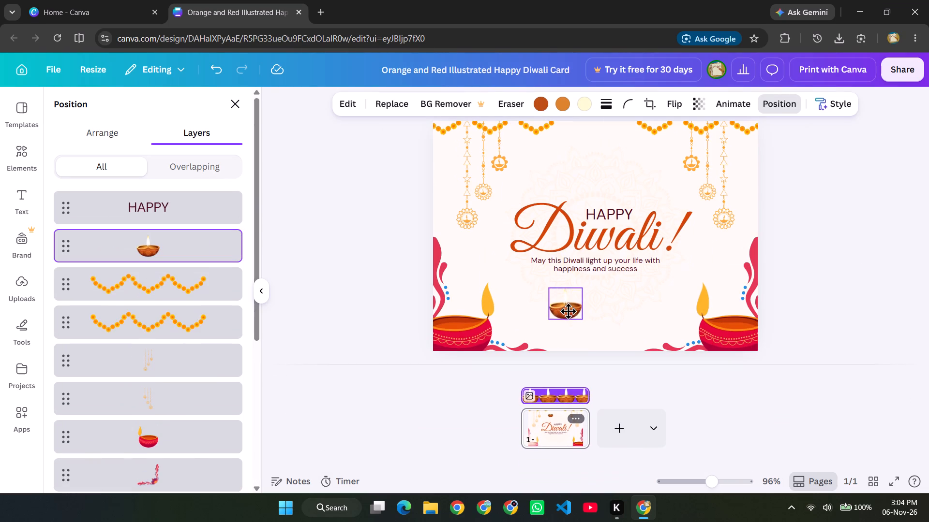
drag(568, 311, 568, 338)
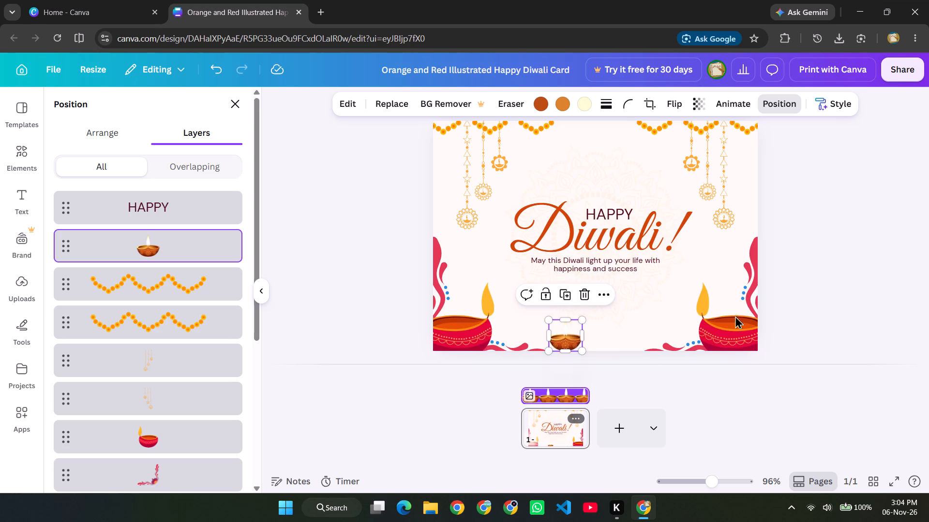
drag(565, 335, 549, 321)
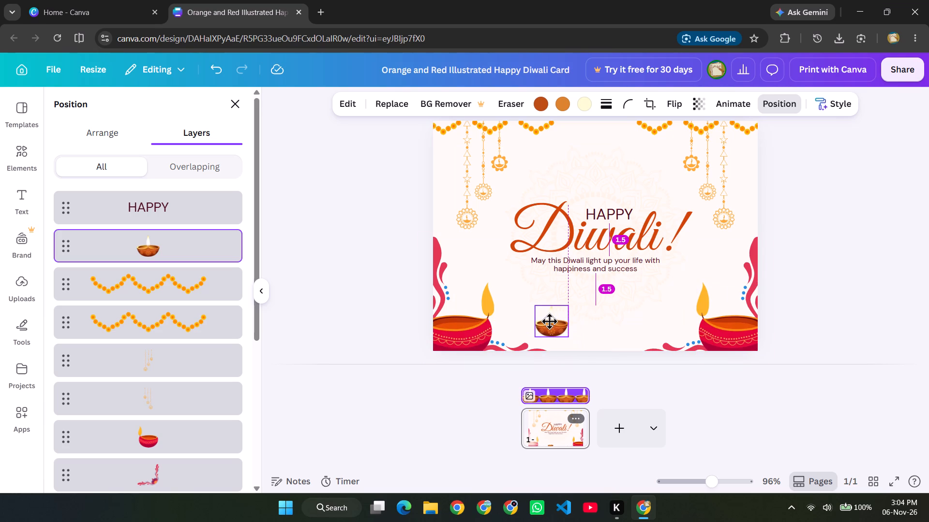
drag(549, 321, 451, 204)
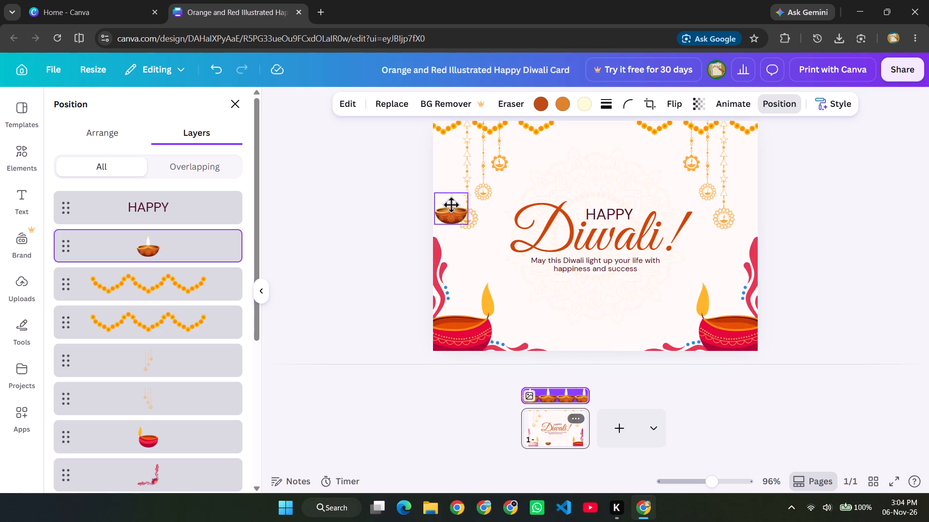
drag(451, 204, 660, 194)
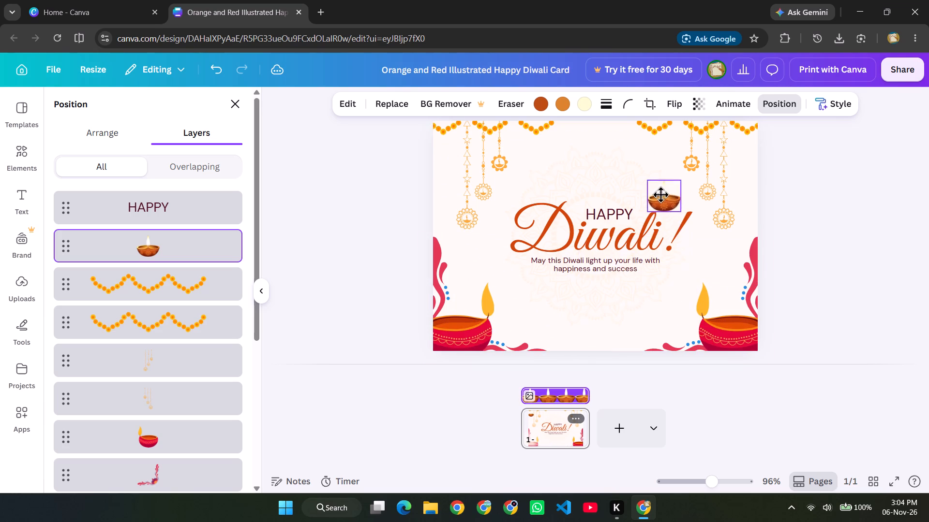
drag(660, 194, 664, 188)
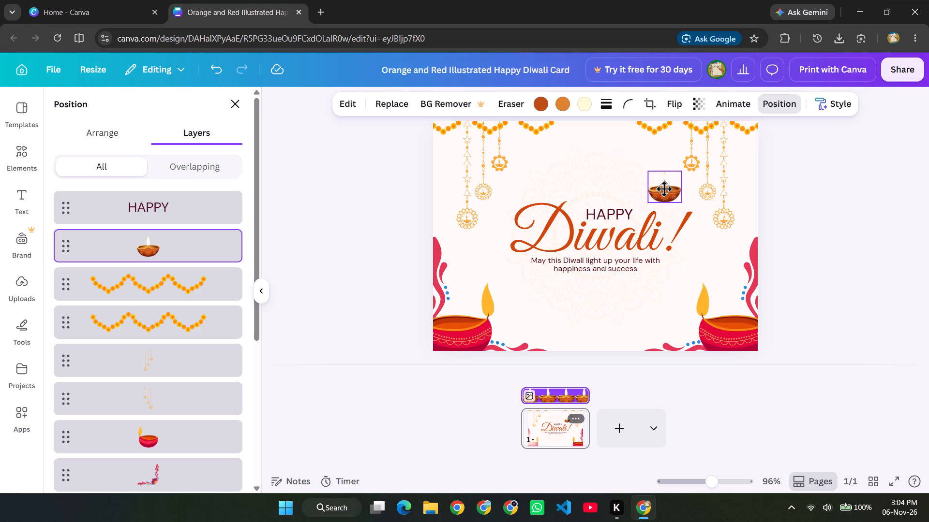
drag(664, 188, 666, 188)
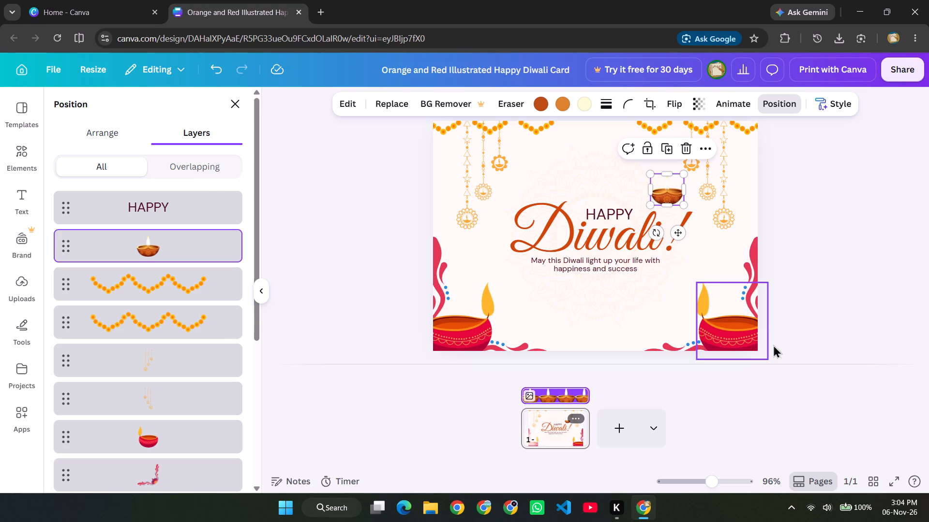
click(807, 204)
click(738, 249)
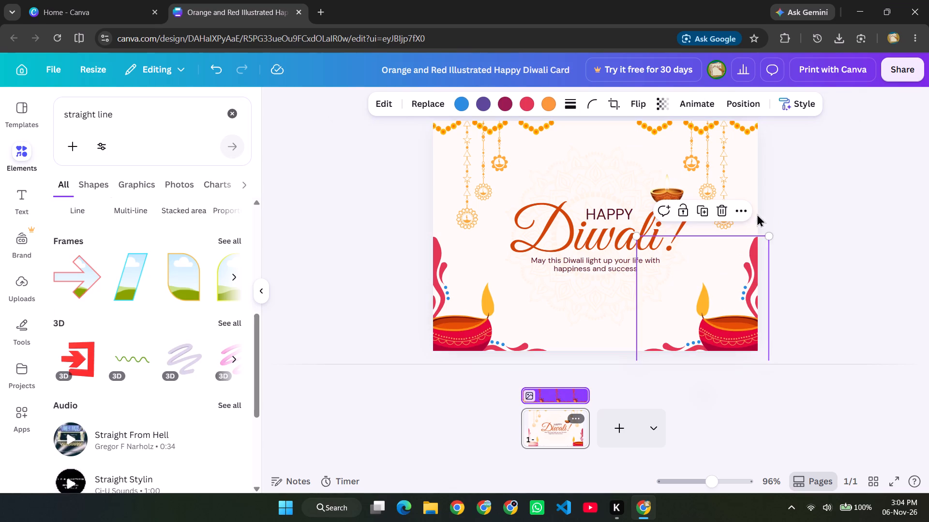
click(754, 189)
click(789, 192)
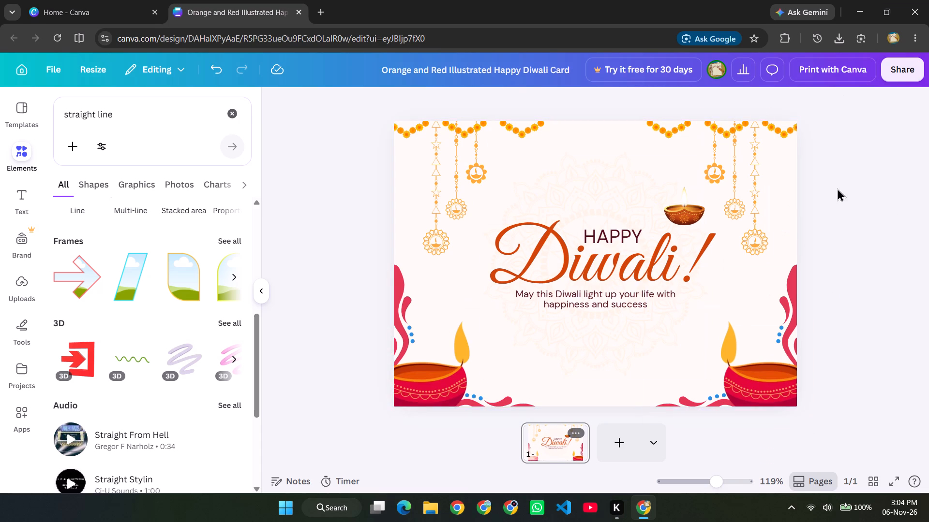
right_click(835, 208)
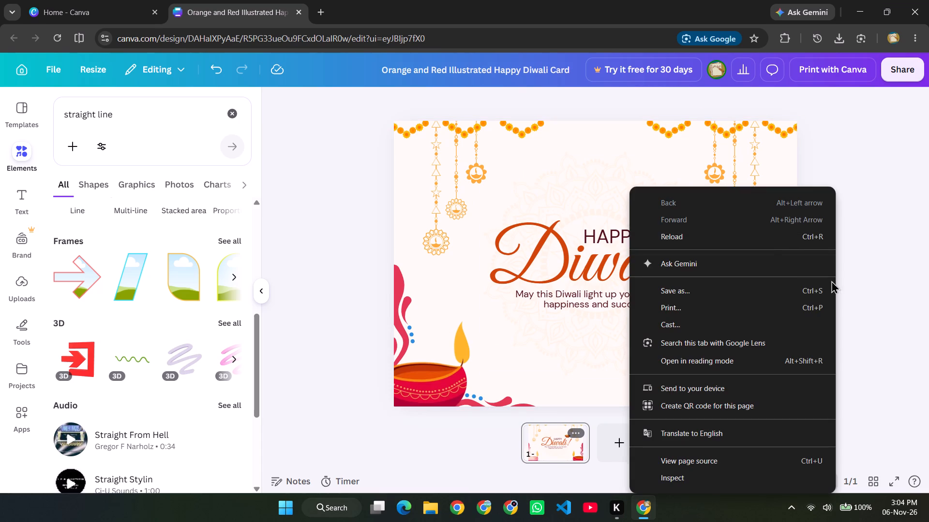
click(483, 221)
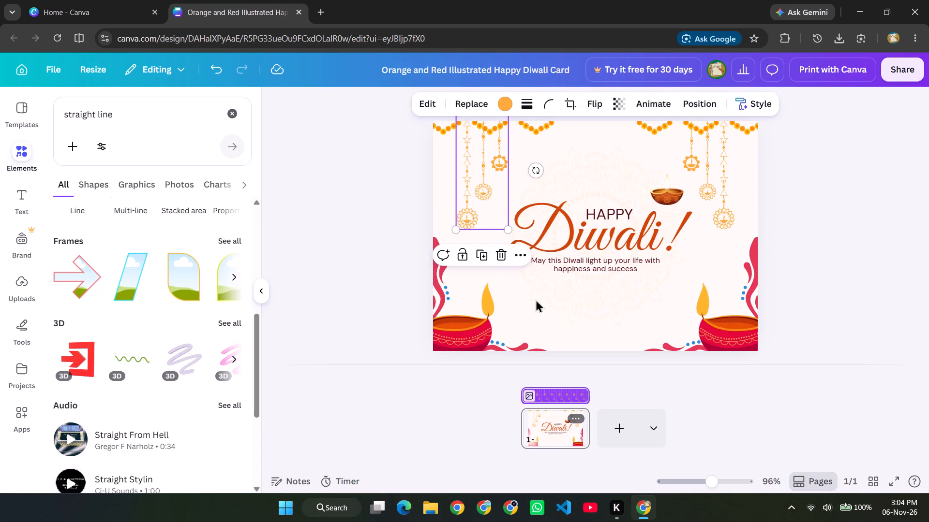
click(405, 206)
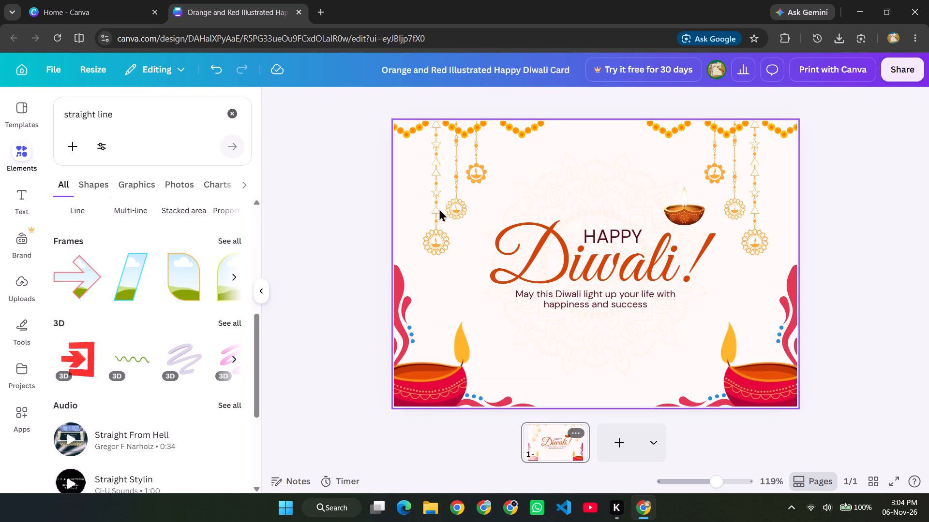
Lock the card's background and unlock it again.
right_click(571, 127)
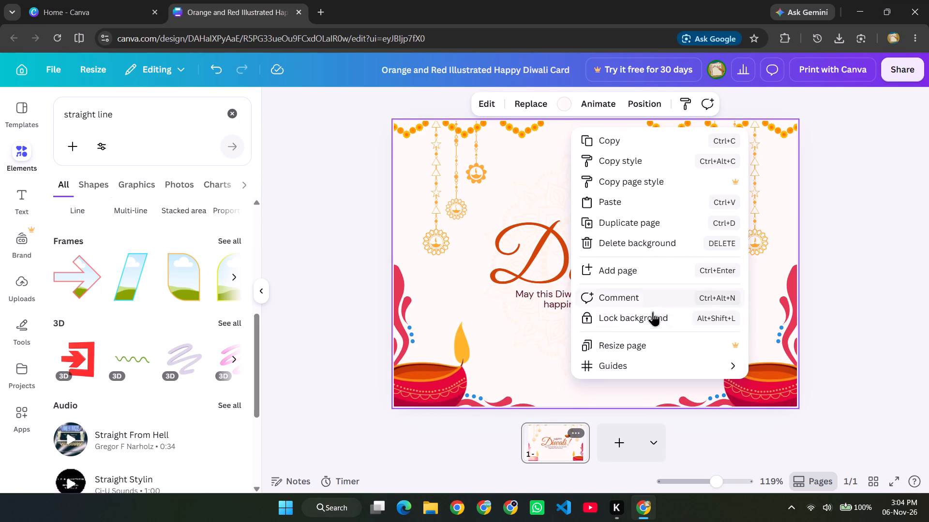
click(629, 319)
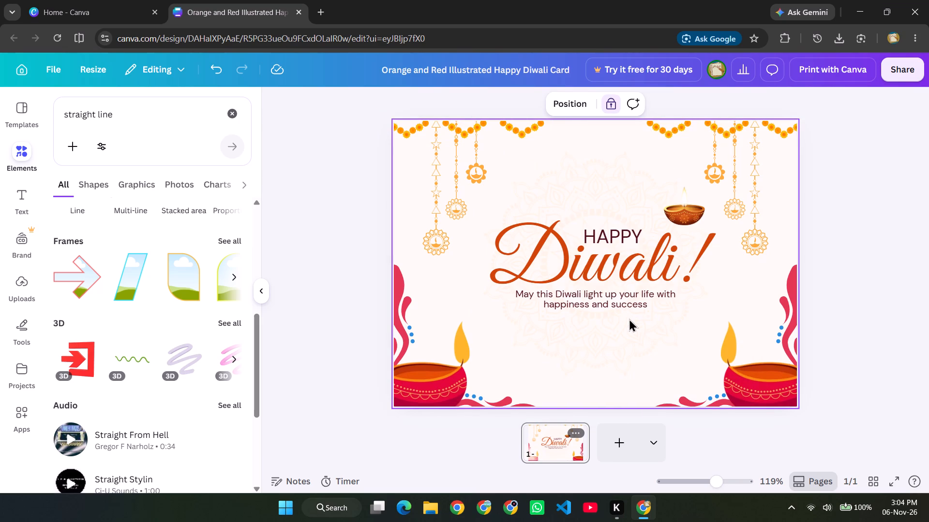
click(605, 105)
Apply the Breathe page animation from the General group to the card.
click(585, 102)
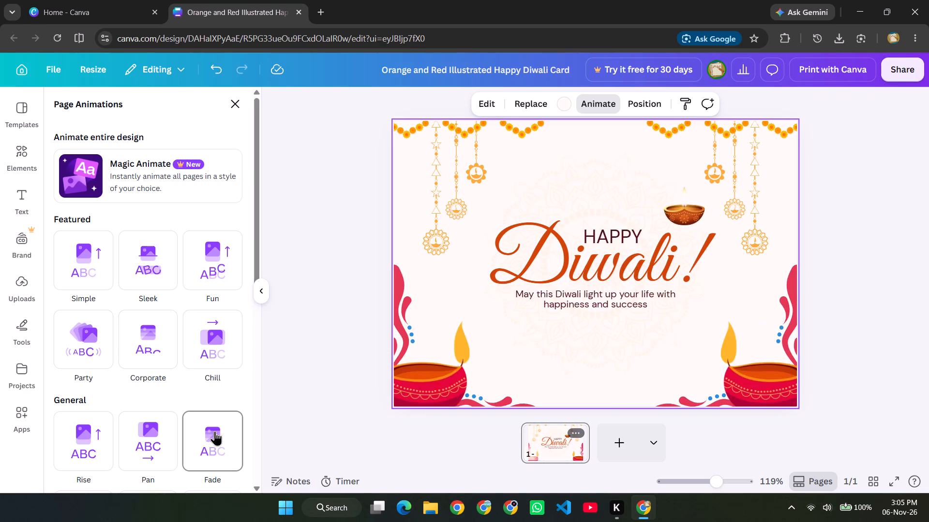
scroll(190, 327, down, 1)
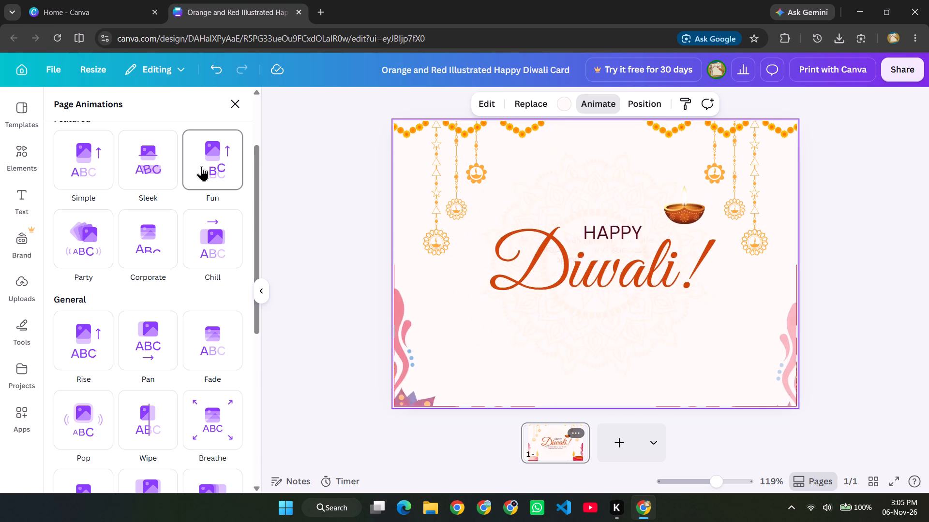
scroll(187, 340, down, 1)
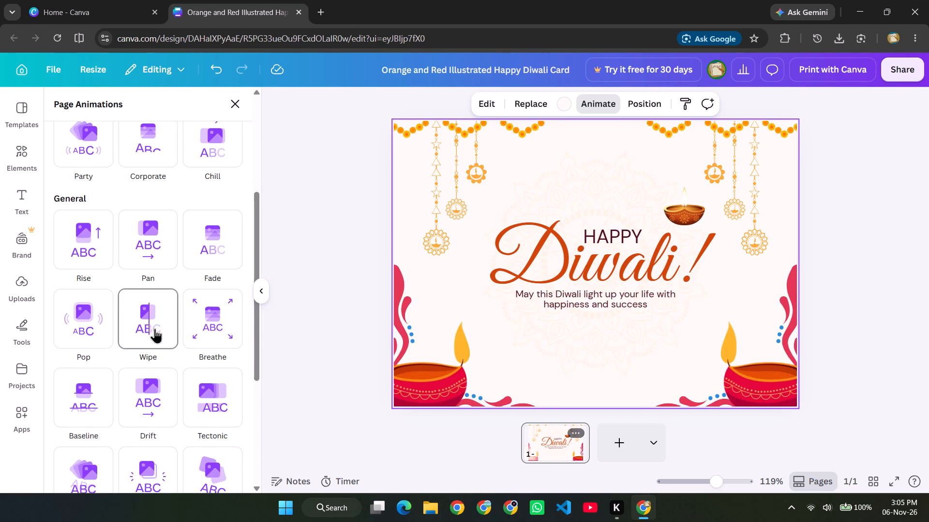
click(215, 319)
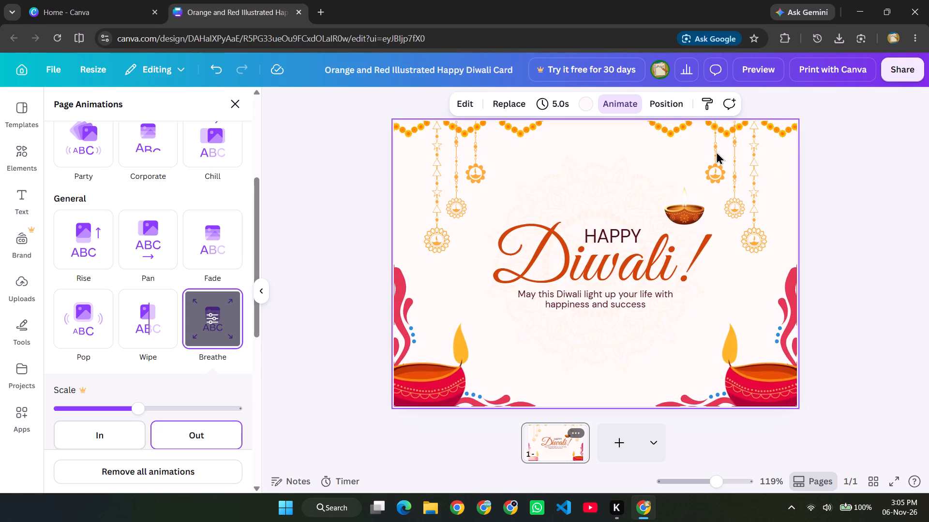
Set the page timing of the animated card to 10.0 seconds.
click(545, 101)
click(519, 158)
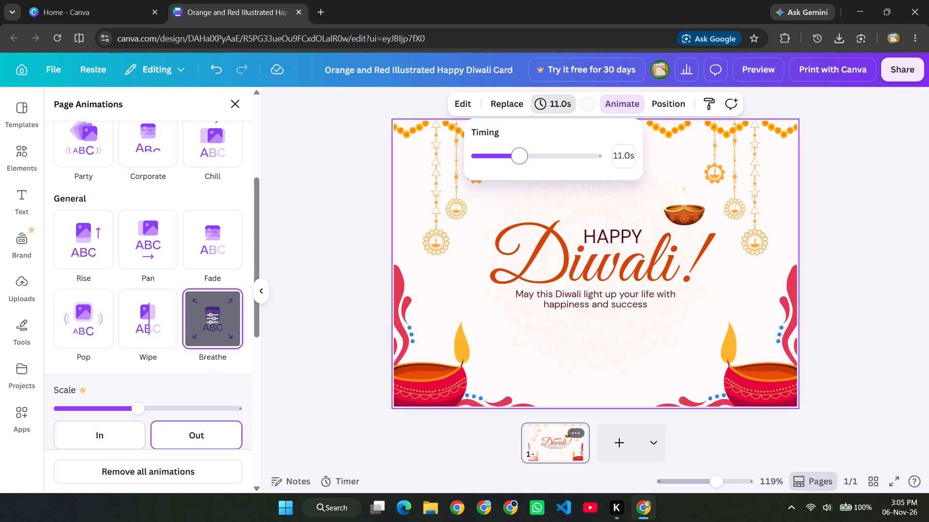
click(507, 159)
click(517, 155)
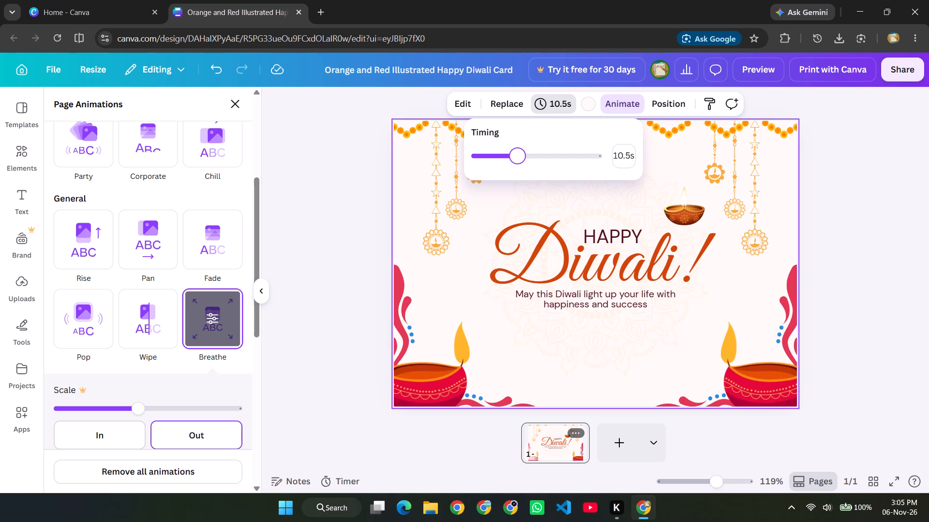
click(515, 160)
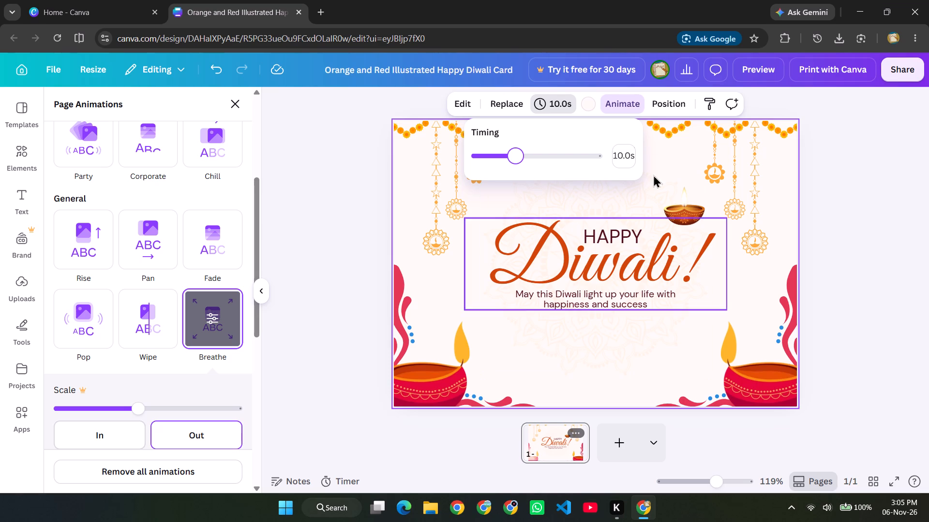
click(846, 161)
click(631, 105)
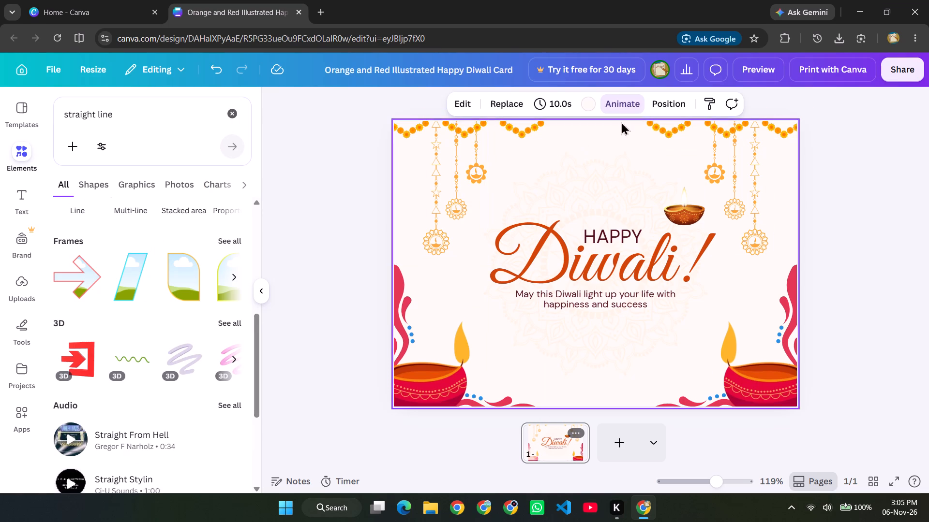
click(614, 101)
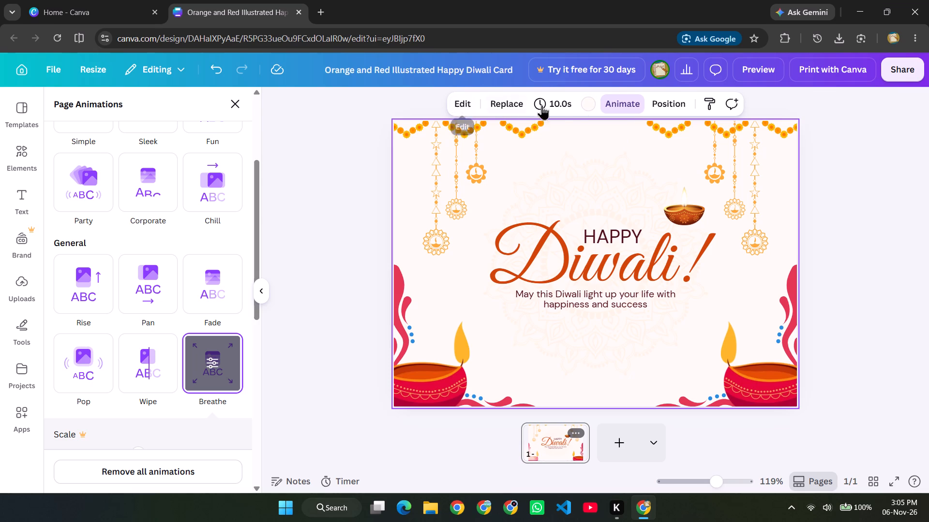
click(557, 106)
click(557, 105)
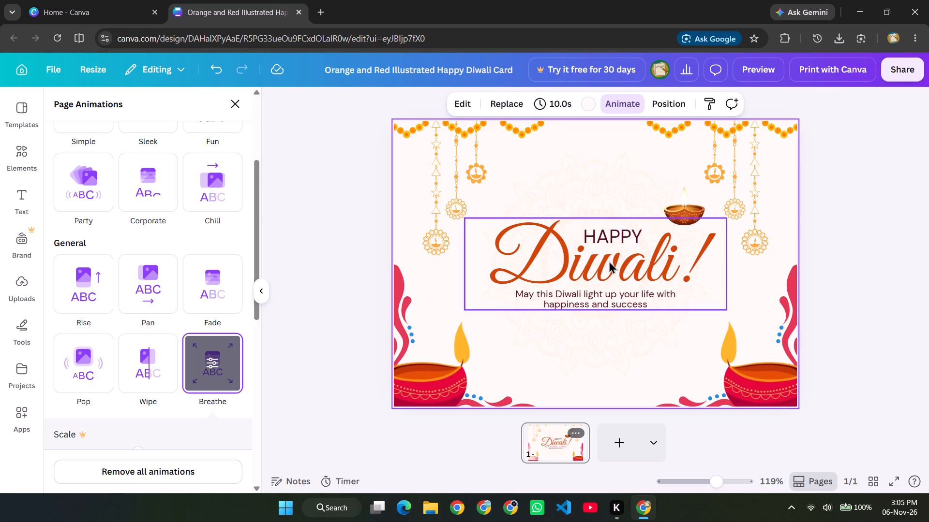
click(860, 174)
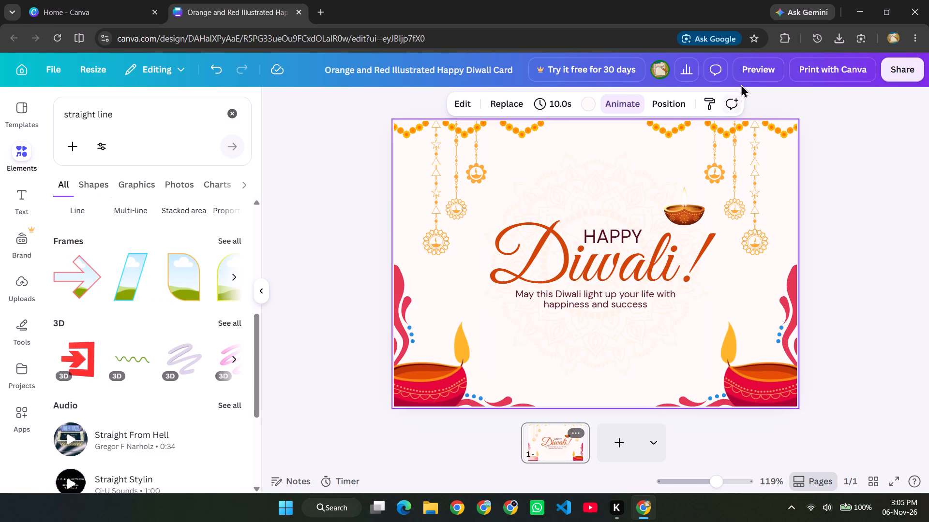
Play the preview of the animated card.
click(754, 70)
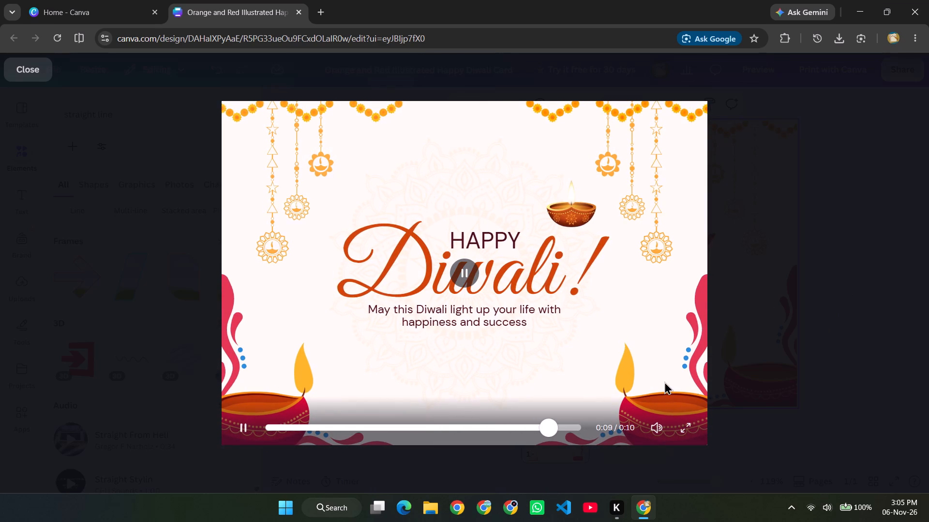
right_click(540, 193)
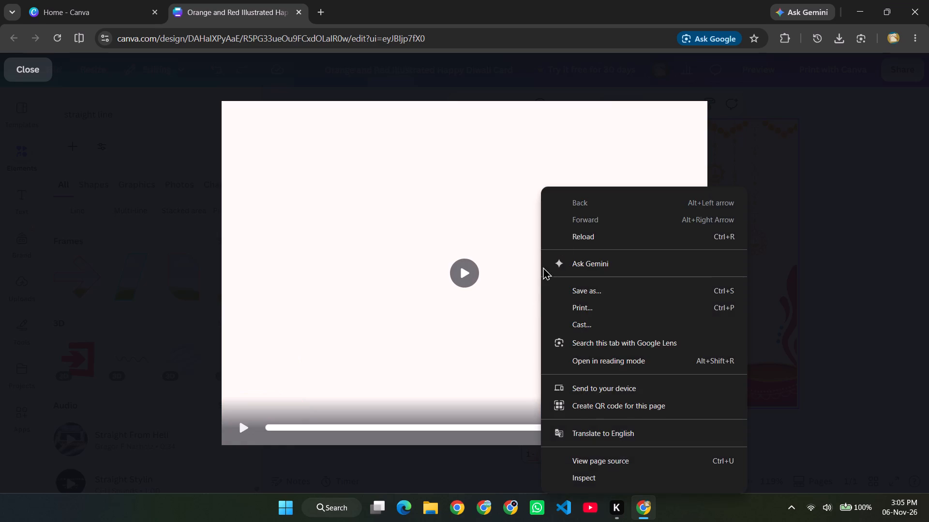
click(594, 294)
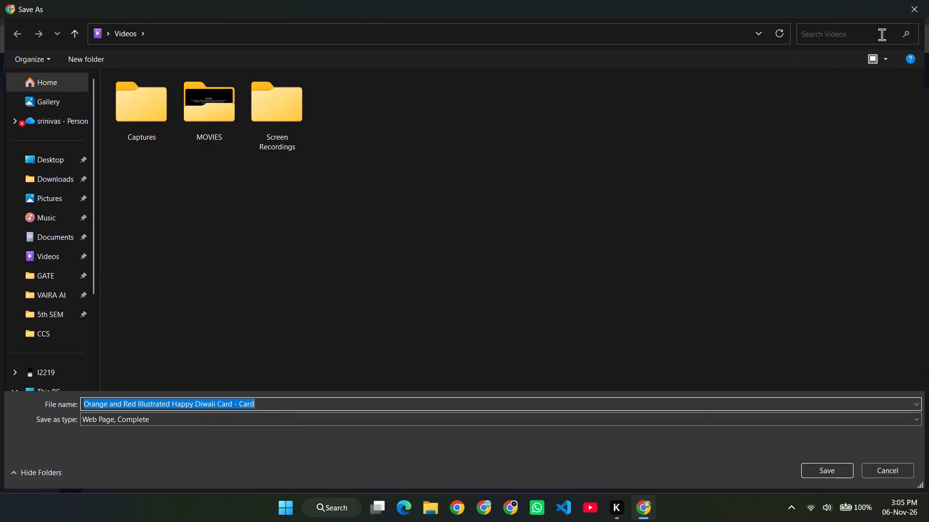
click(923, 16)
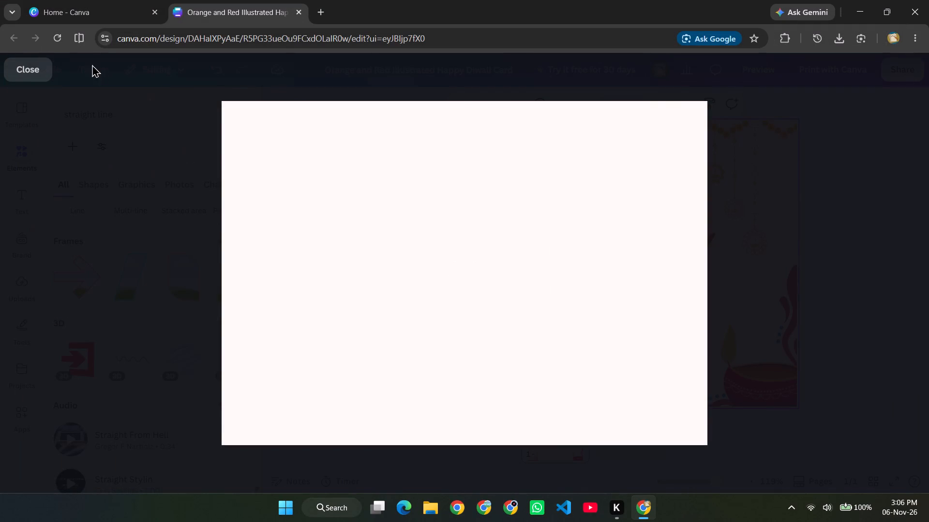
Close the animation preview and return to the card editor.
click(24, 66)
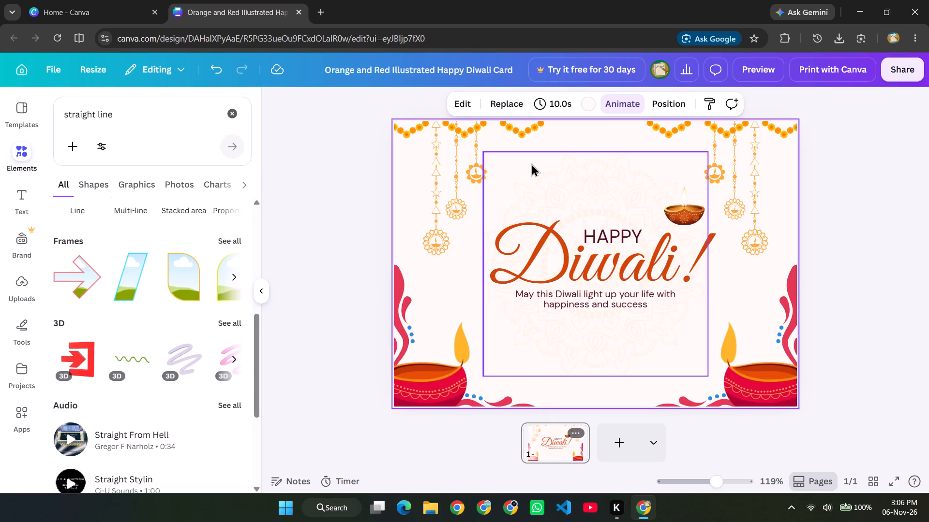
right_click(389, 153)
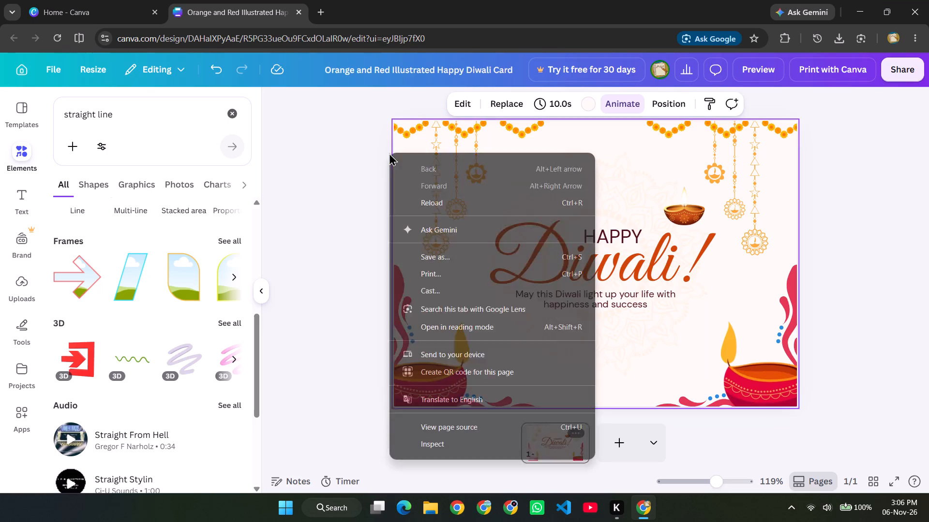
click(928, 183)
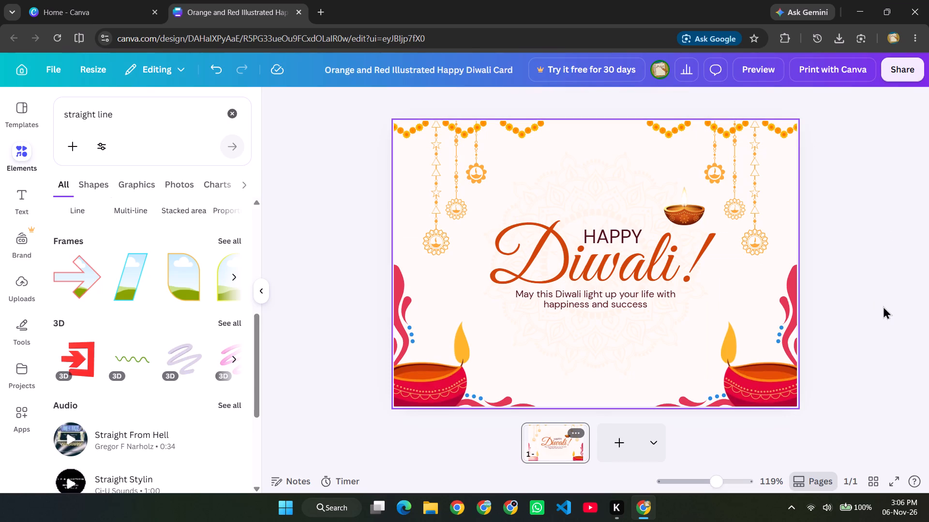
View the print options and mockup for the card as an invitation, and leave without ordering.
click(842, 72)
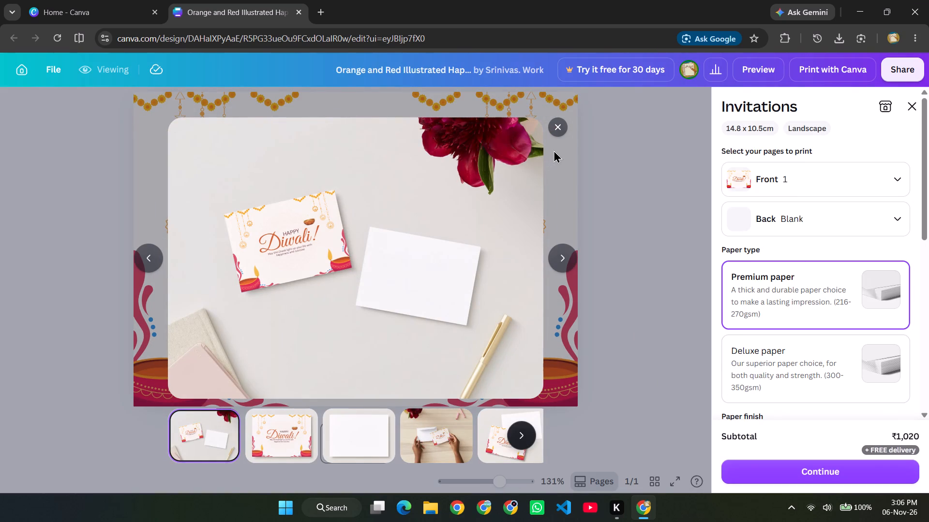
click(558, 128)
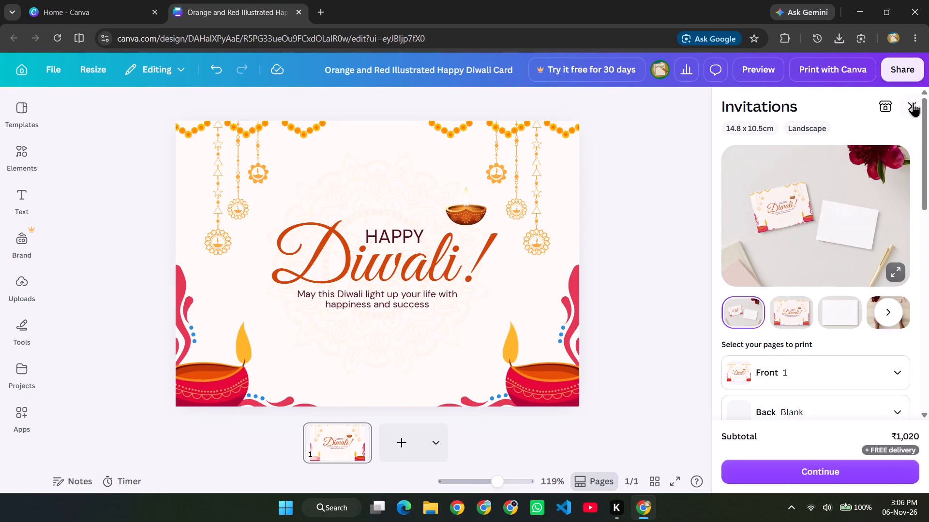
click(914, 106)
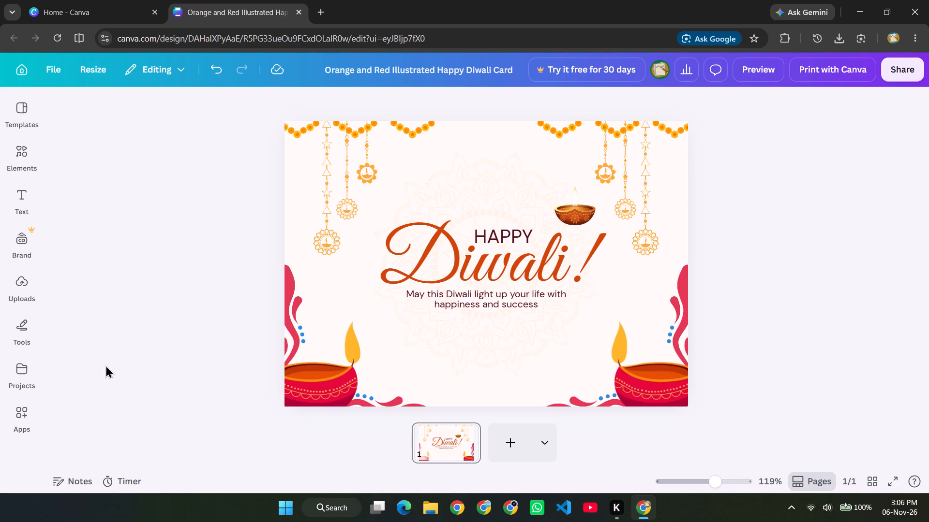
View the notes area for page 1 of the card and close it.
click(82, 474)
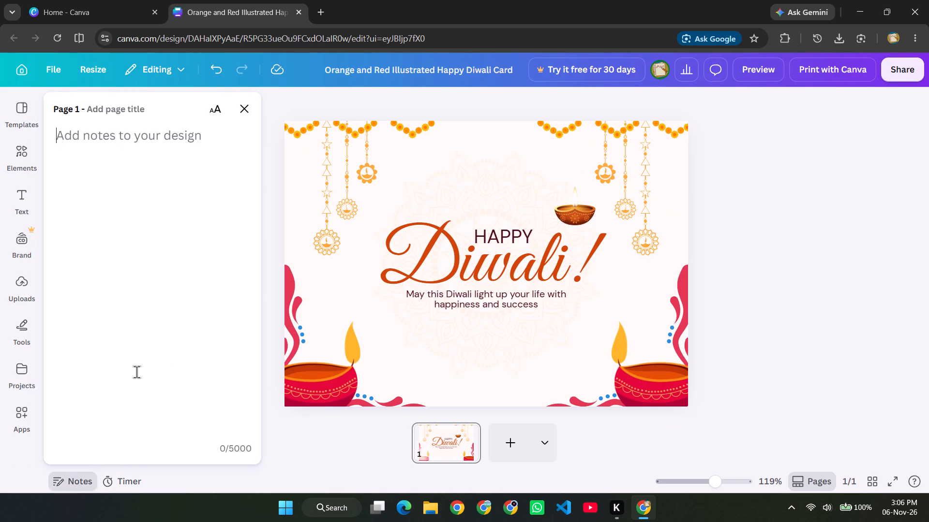
click(247, 101)
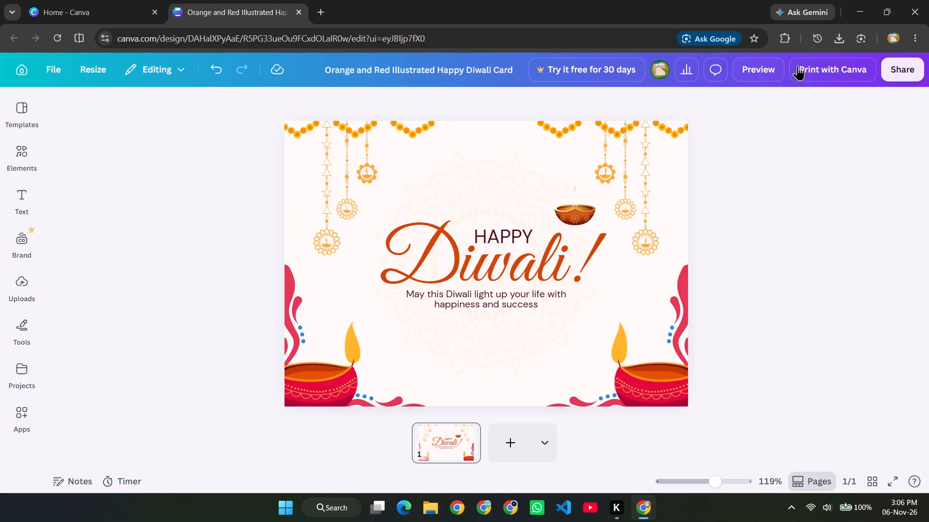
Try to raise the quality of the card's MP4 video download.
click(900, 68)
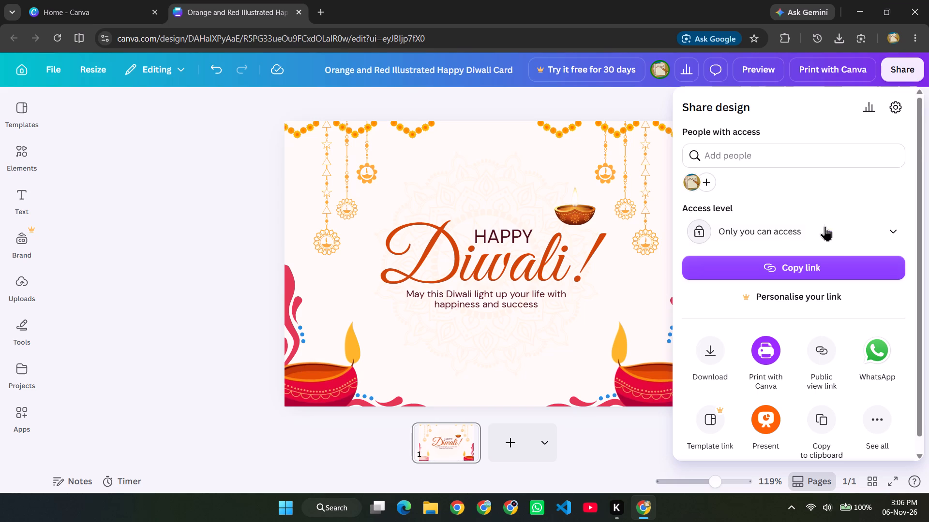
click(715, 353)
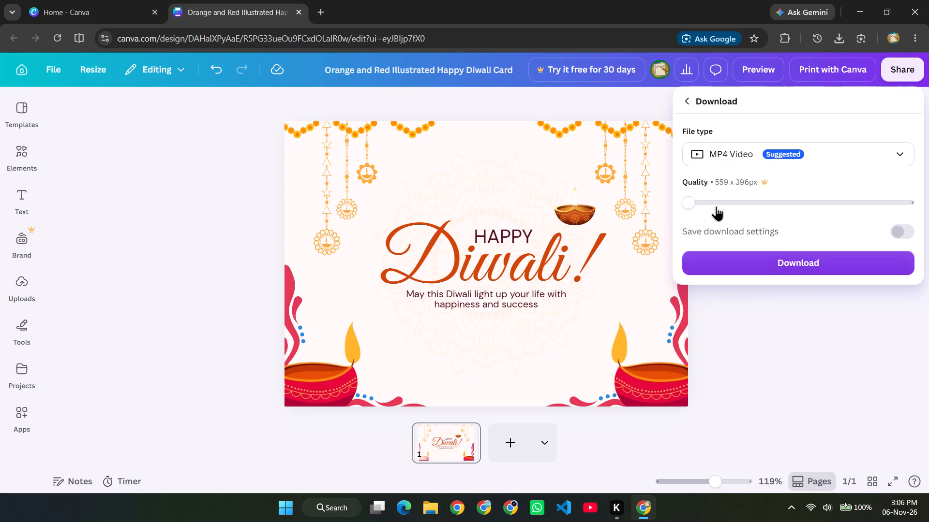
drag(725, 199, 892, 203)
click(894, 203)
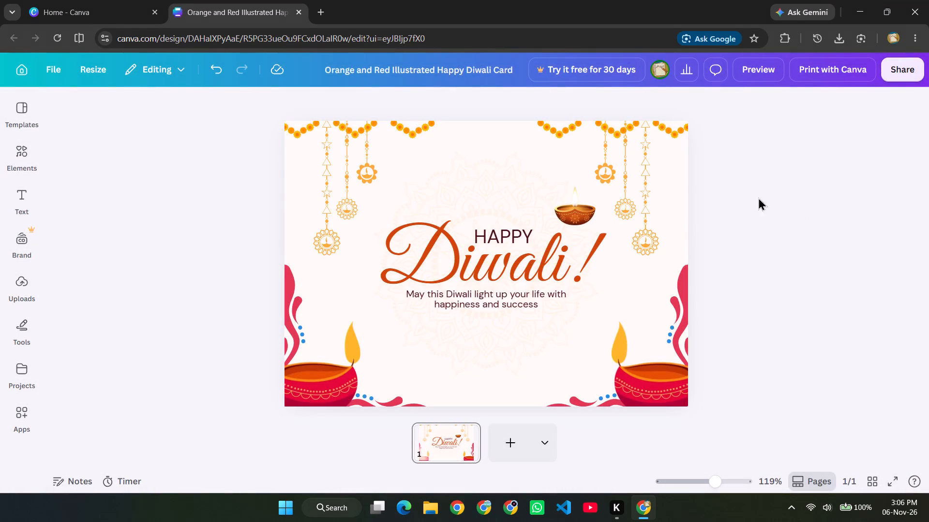
Download the Diwali card as an MP4 video at 559 x 396 px quality.
click(905, 76)
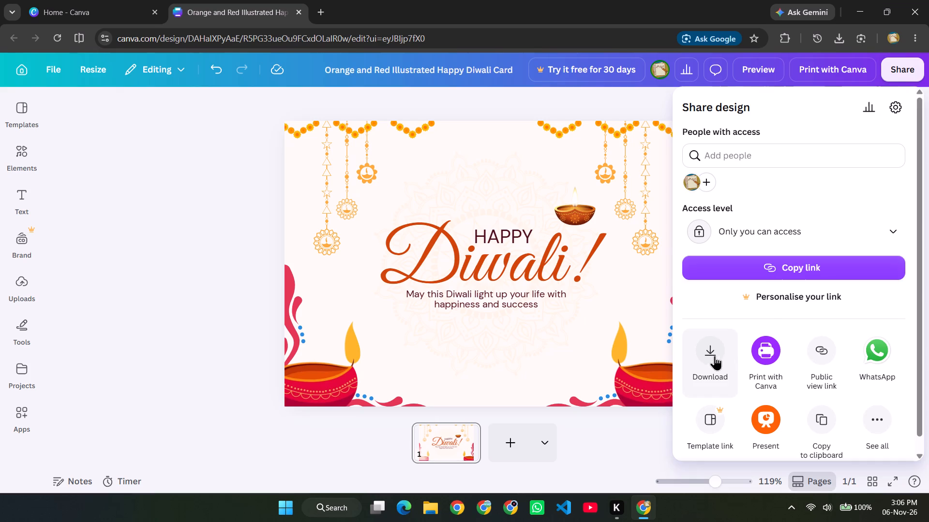
click(713, 355)
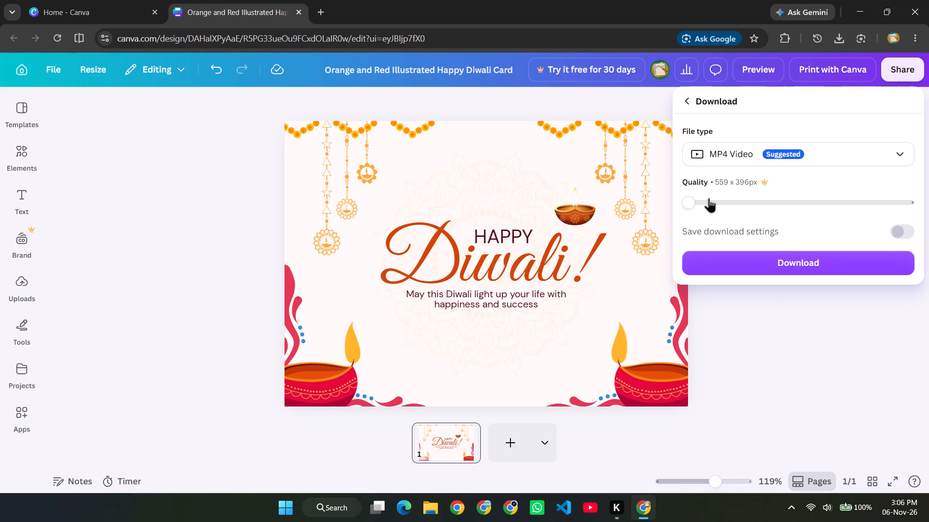
click(744, 266)
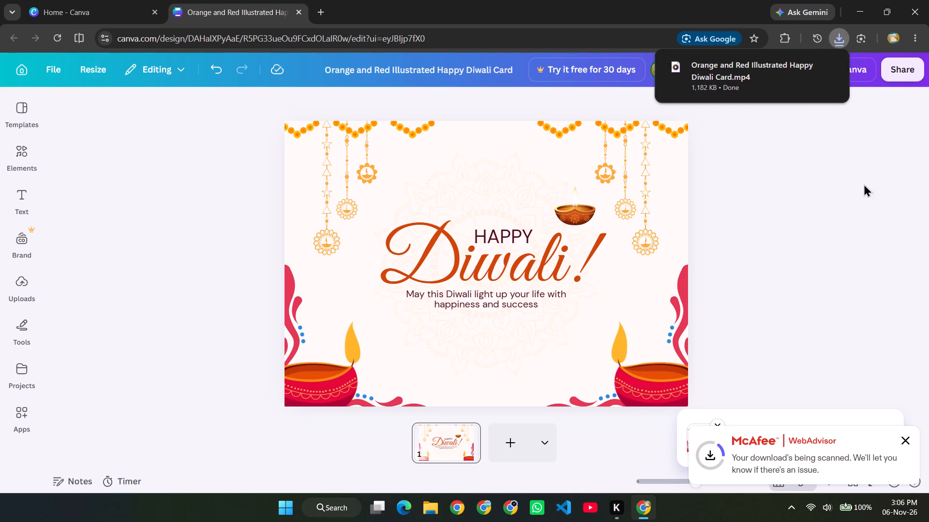
Close the finished Diwali card design and its template preview to get back to the home page.
click(838, 242)
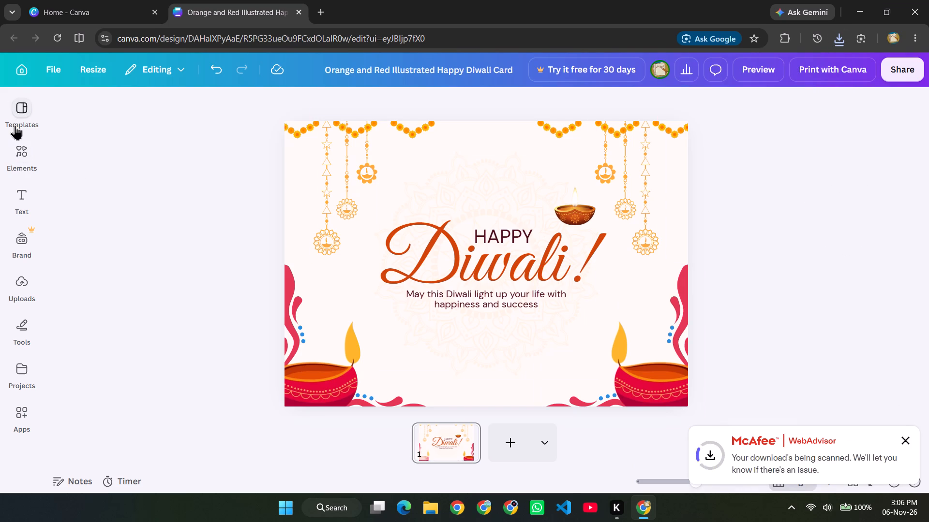
click(300, 12)
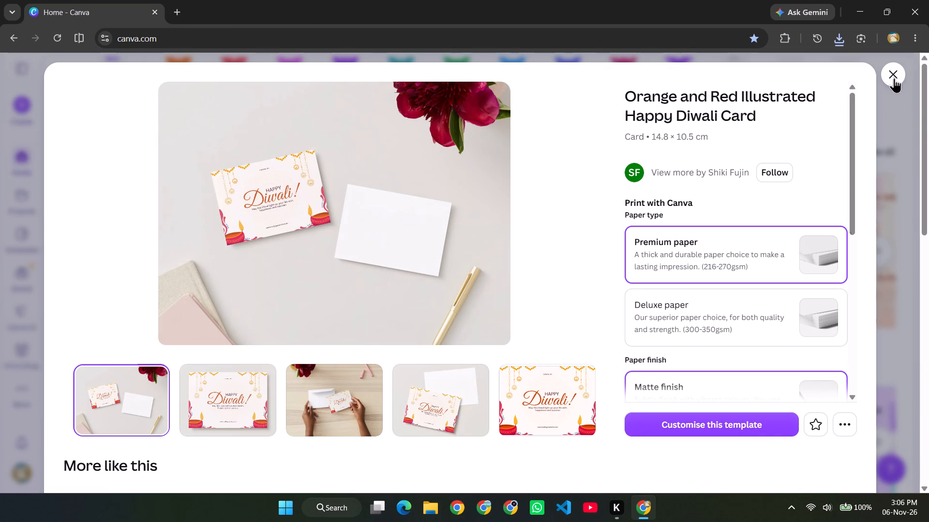
click(894, 76)
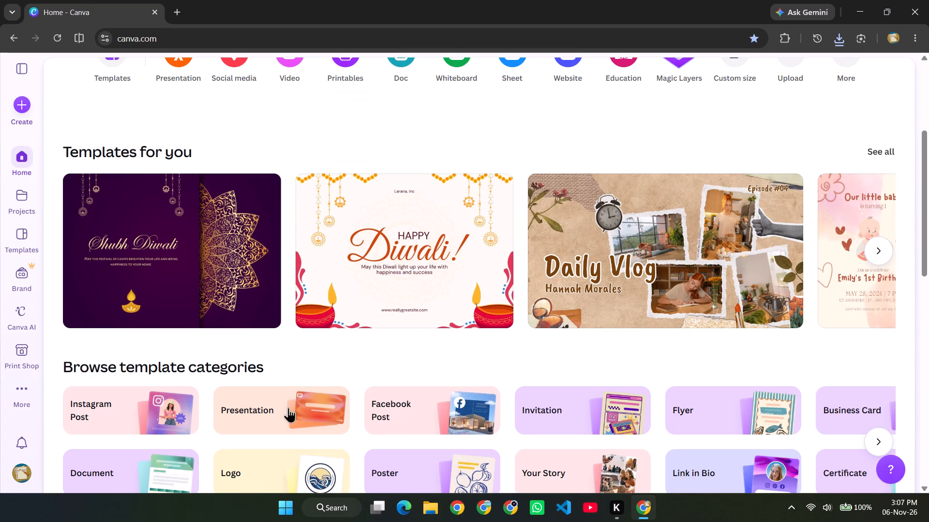
Create a blank Instagram Post (4:5) design from the Instagram Post template category.
scroll(333, 355, down, 1)
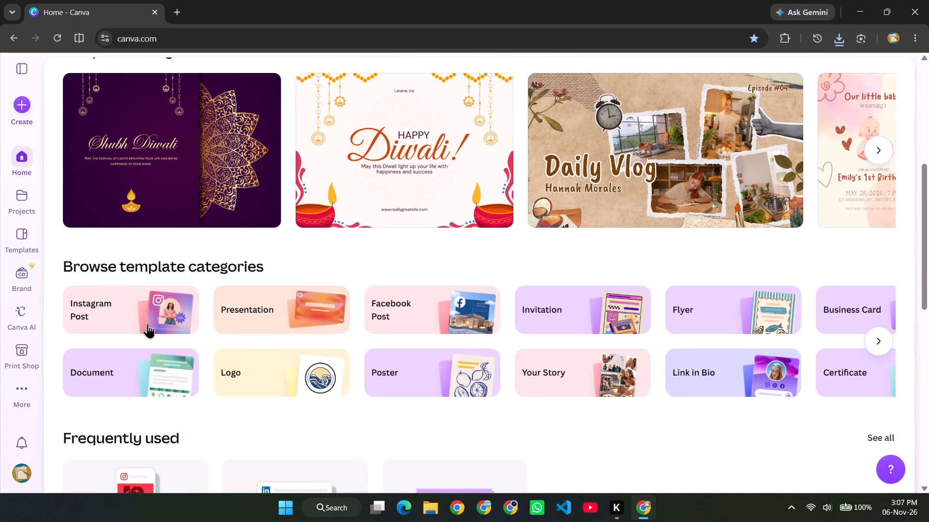
click(135, 314)
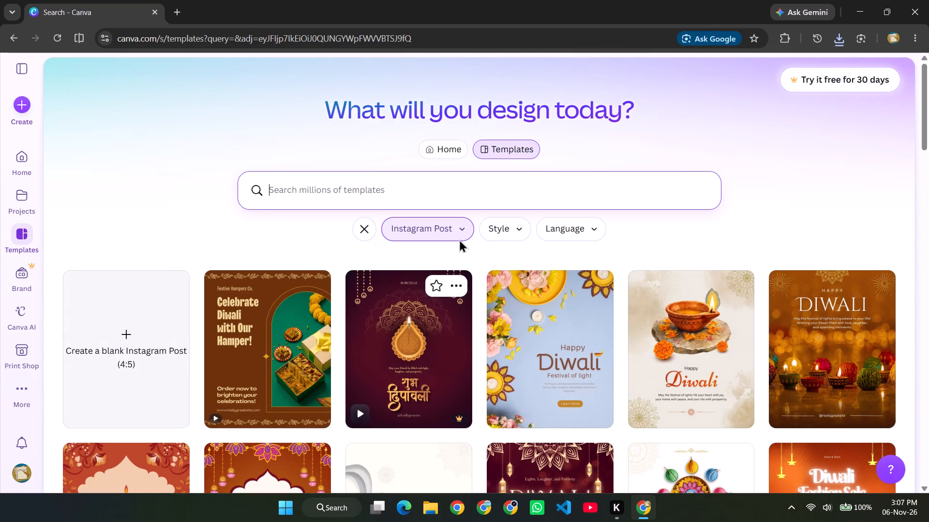
click(146, 321)
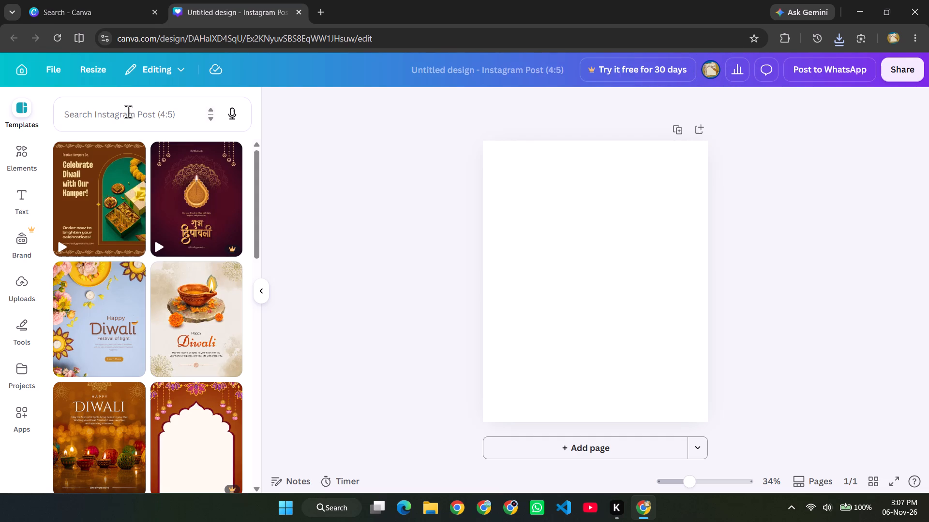
Search the elements library for "bharat mata".
click(25, 148)
click(128, 119)
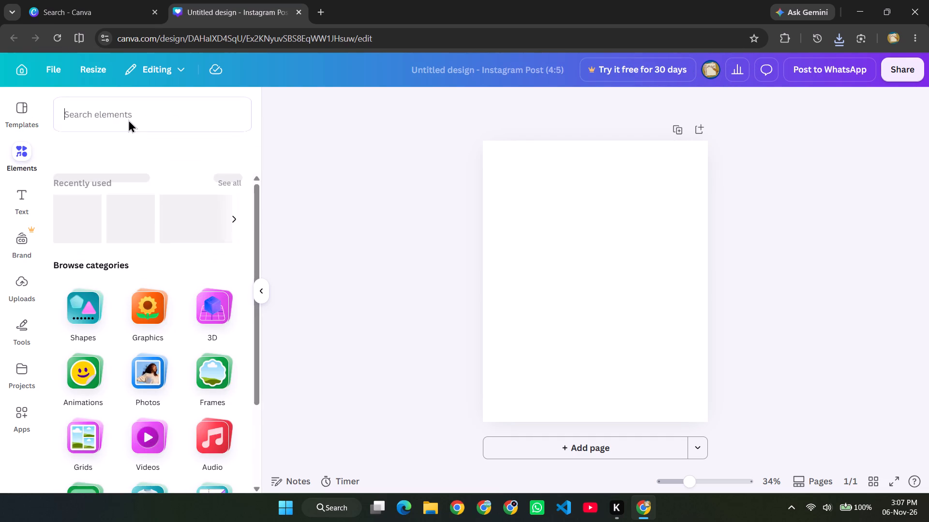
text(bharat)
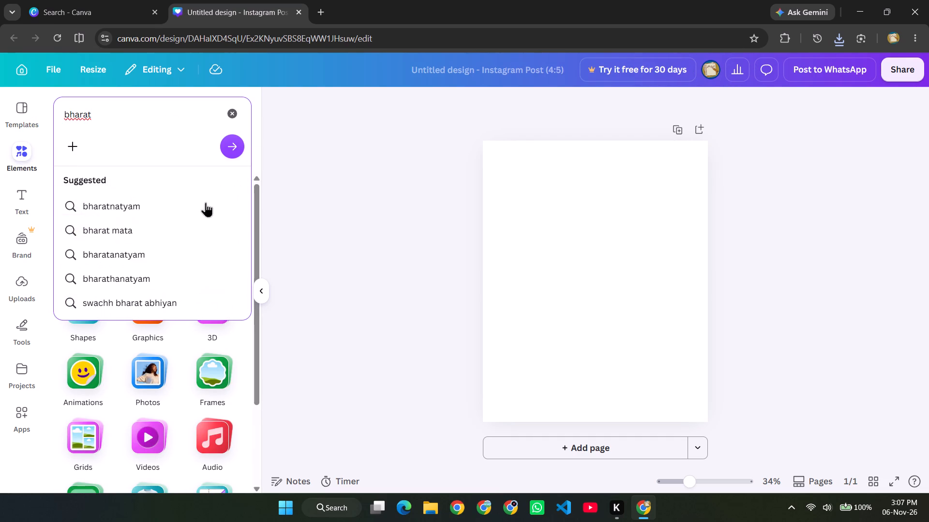
click(133, 232)
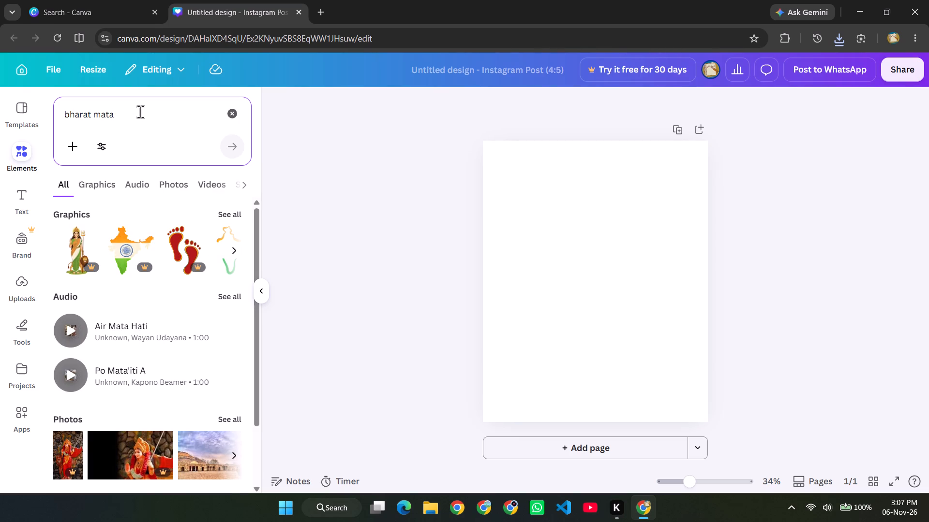
Change the elements search to "bharat spelling" and run it.
key(BackSpace)
key(BackSpace)
key(BackSpace)
key(BackSpace)
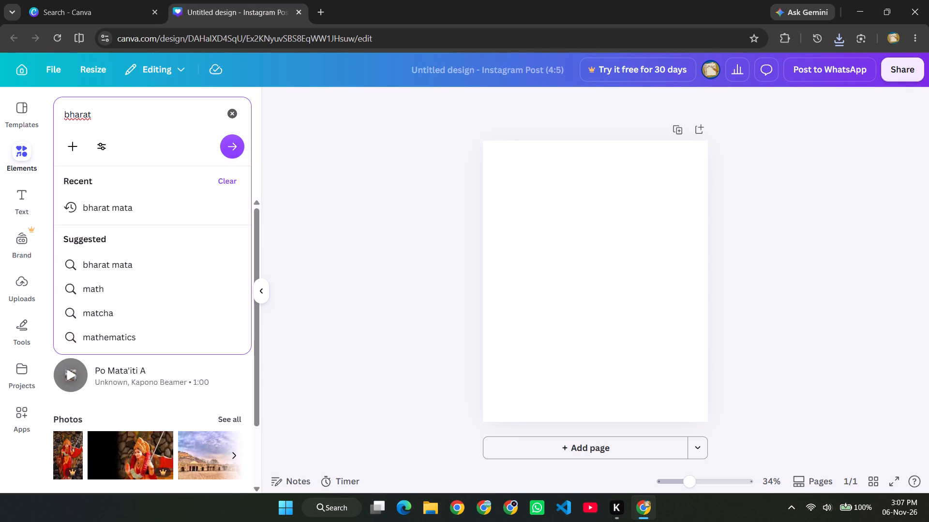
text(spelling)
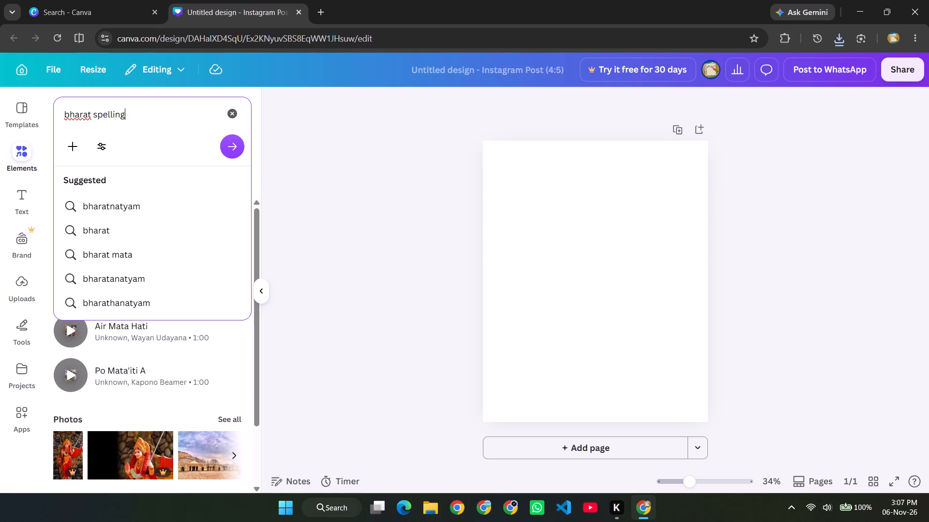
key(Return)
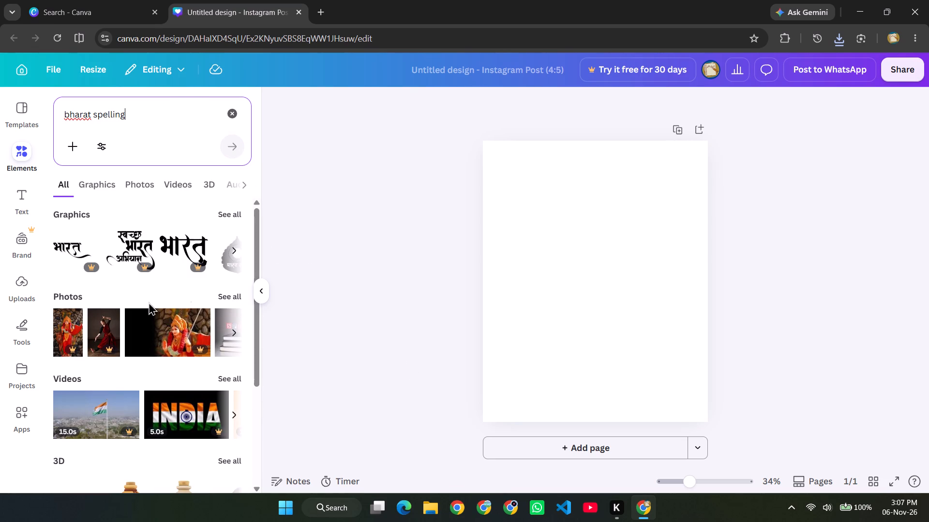
Look through the graphics found for "bharat spelling" in the blank Instagram post, and show the full graphics results.
click(234, 250)
click(234, 250)
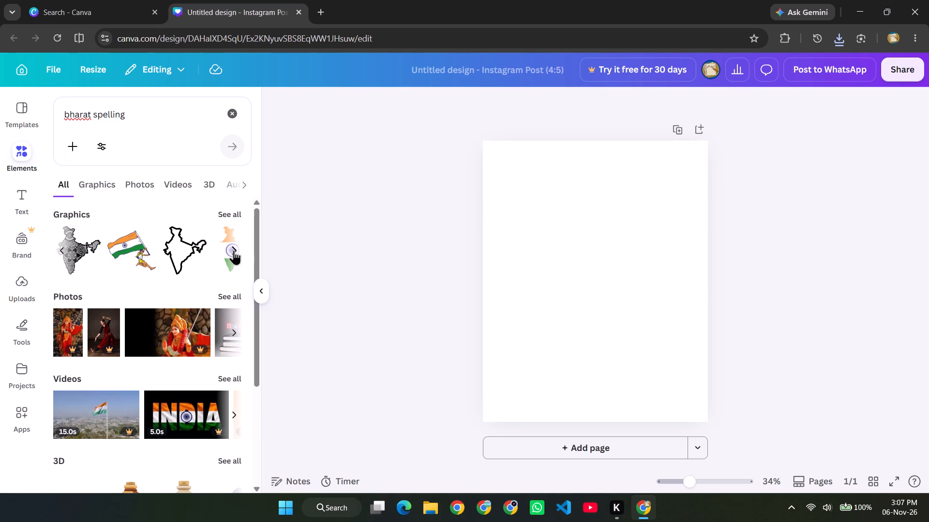
click(234, 250)
click(234, 250)
click(234, 251)
click(234, 251)
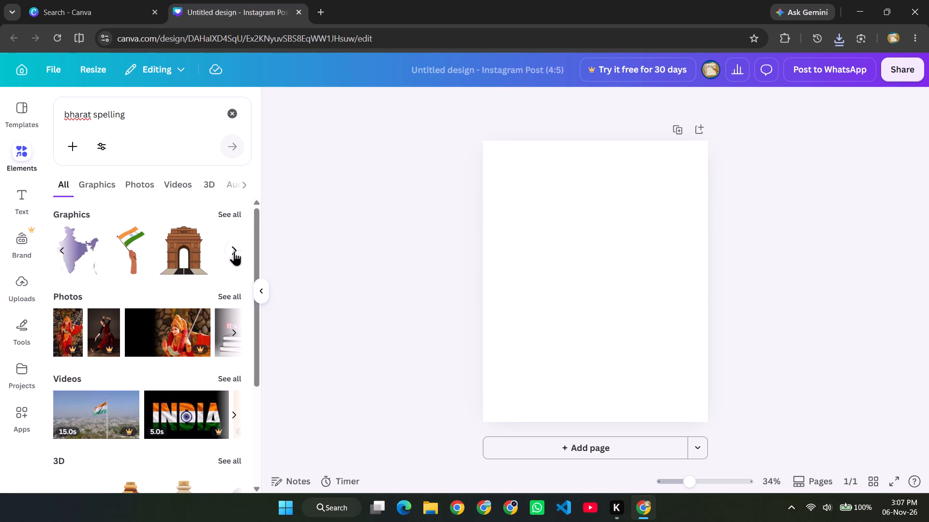
click(222, 249)
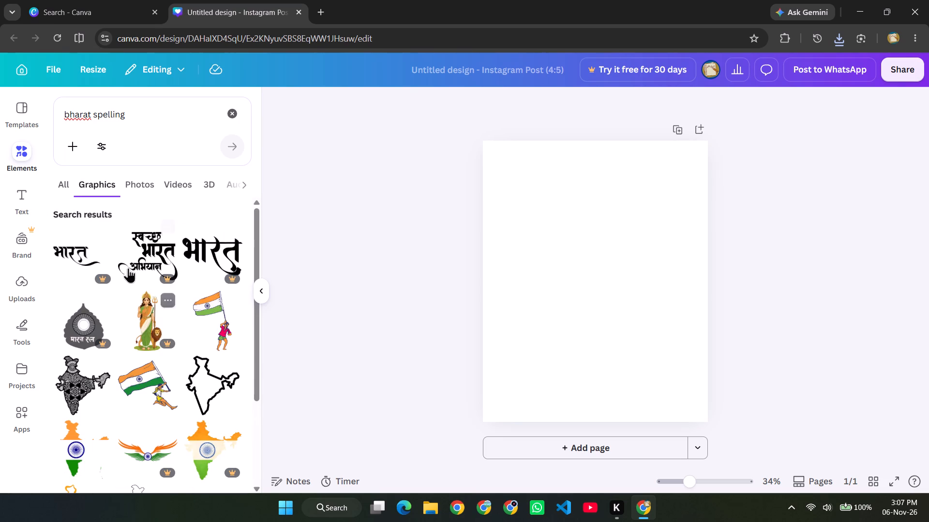
View the details of the India Calligraphy Hindi Typography svg Vector graphic and close them.
click(239, 230)
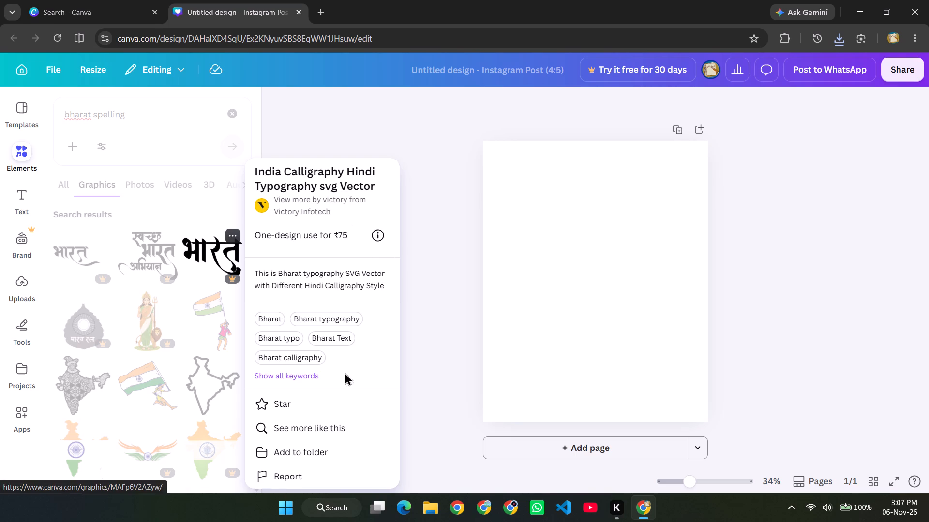
scroll(332, 284, down, 3)
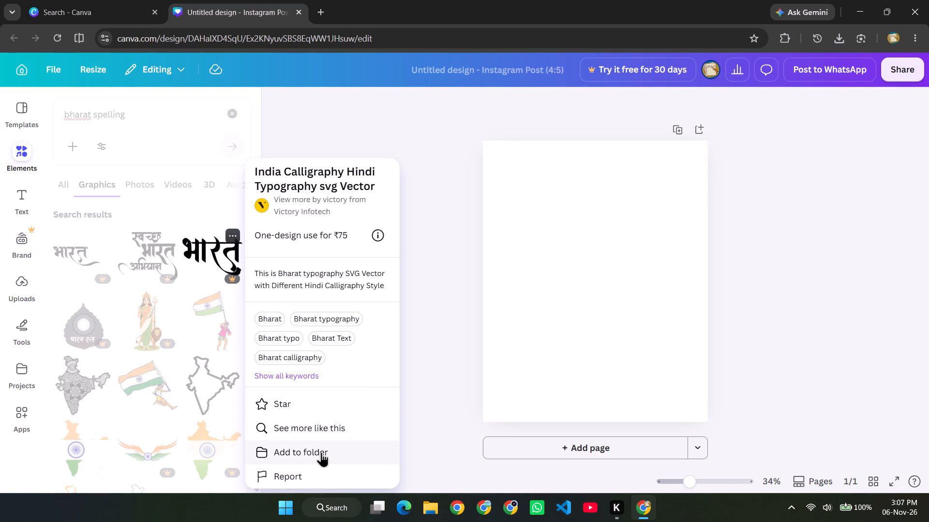
click(420, 276)
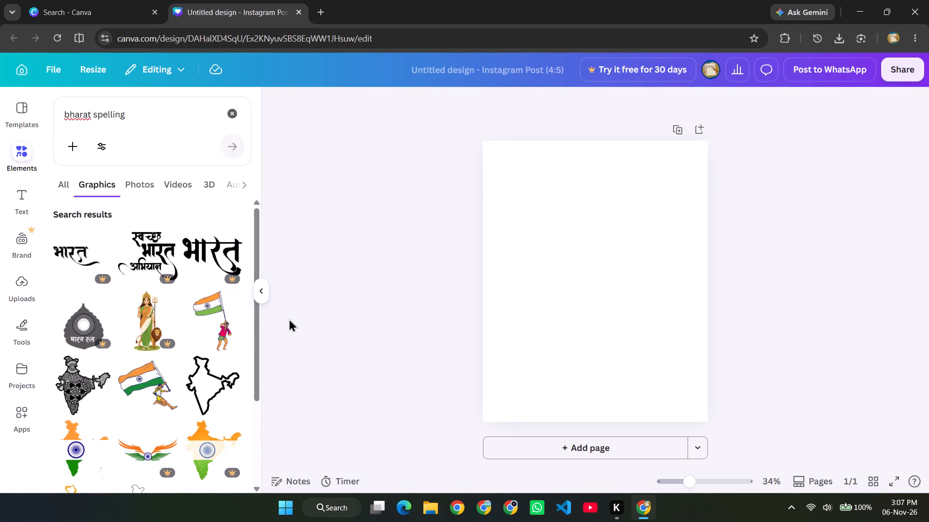
Browse graphics similar to the India Calligraphy Hindi Typography svg Vector, and return to the search results.
click(233, 236)
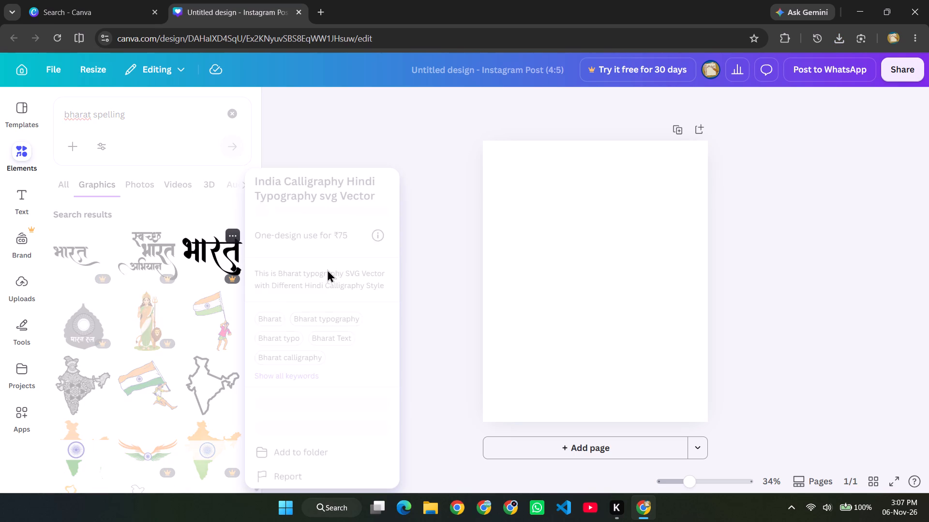
click(299, 432)
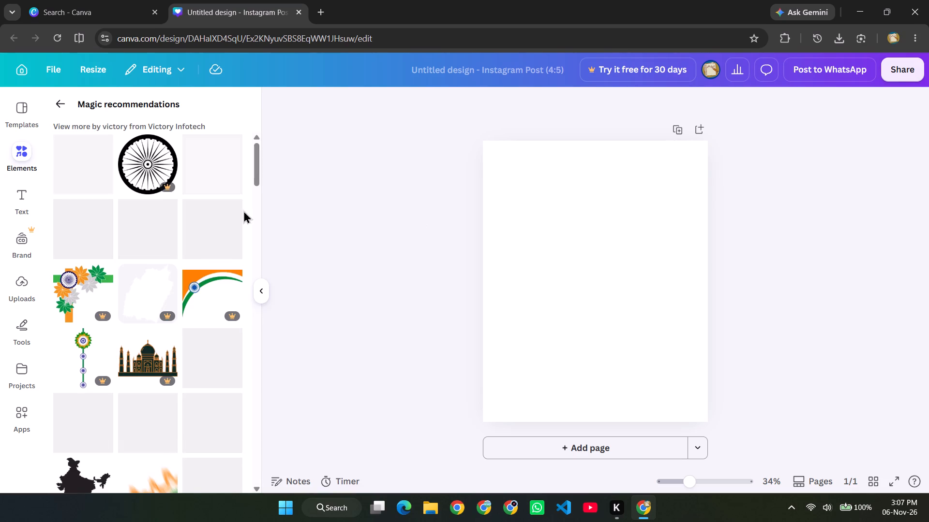
scroll(205, 291, down, 3)
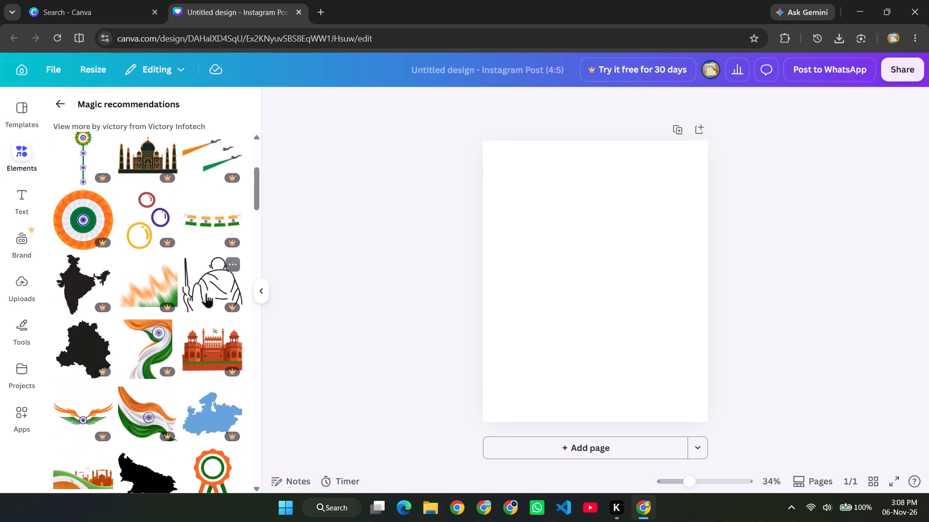
scroll(206, 293, down, 3)
scroll(189, 333, down, 2)
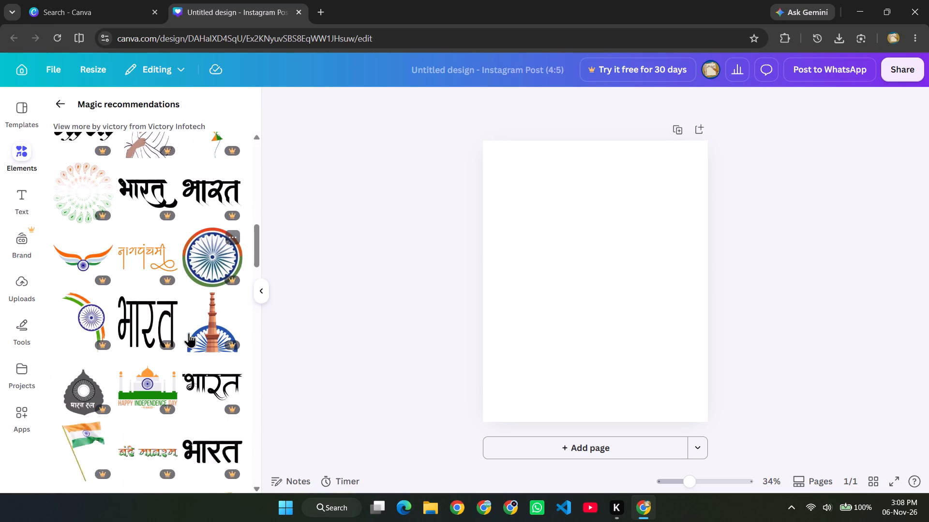
scroll(187, 342, down, 4)
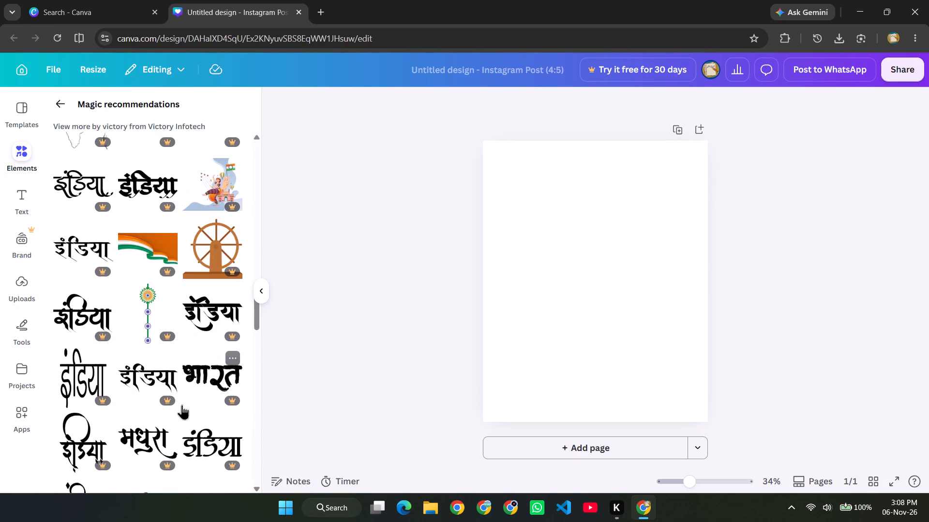
scroll(197, 400, down, 3)
scroll(193, 400, up, 11)
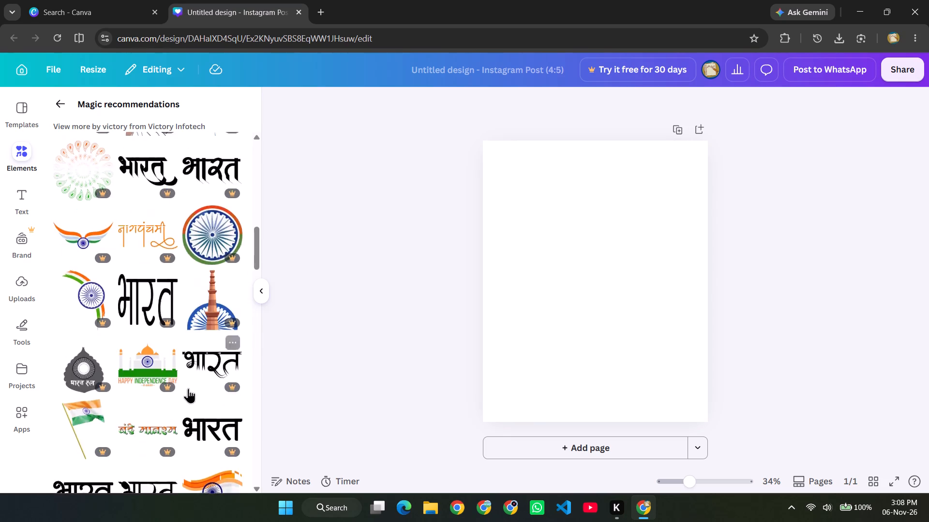
scroll(188, 388, up, 4)
click(65, 110)
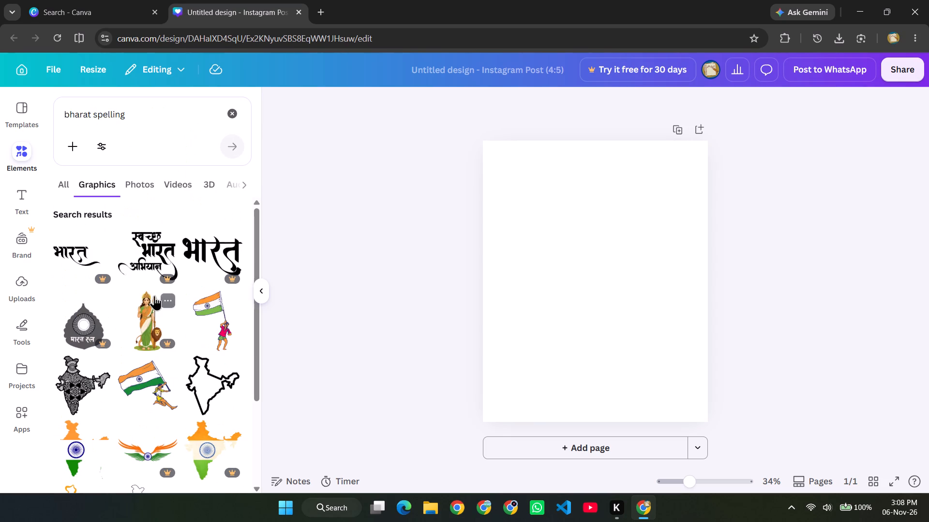
Examine the "bharat spelling" graphics results for a suitable Hindi lettering of Bharat.
scroll(153, 295, down, 3)
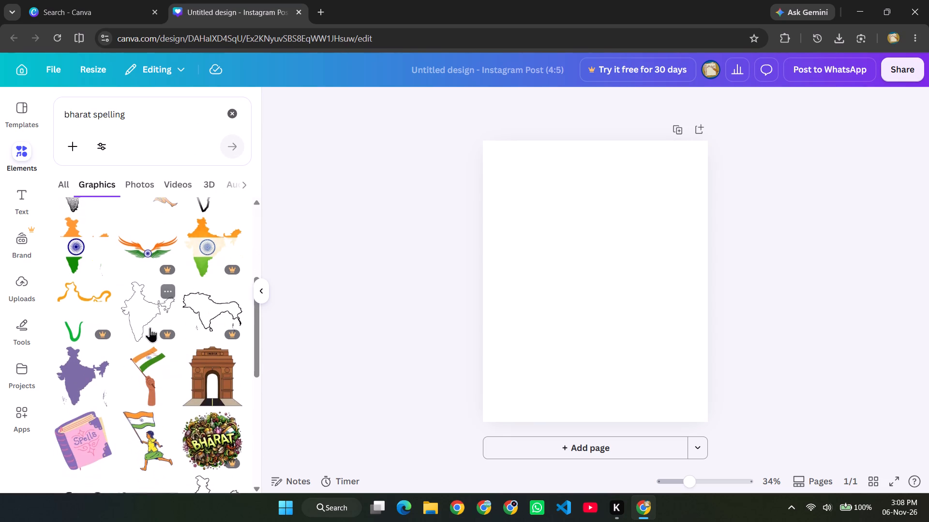
scroll(150, 342, down, 2)
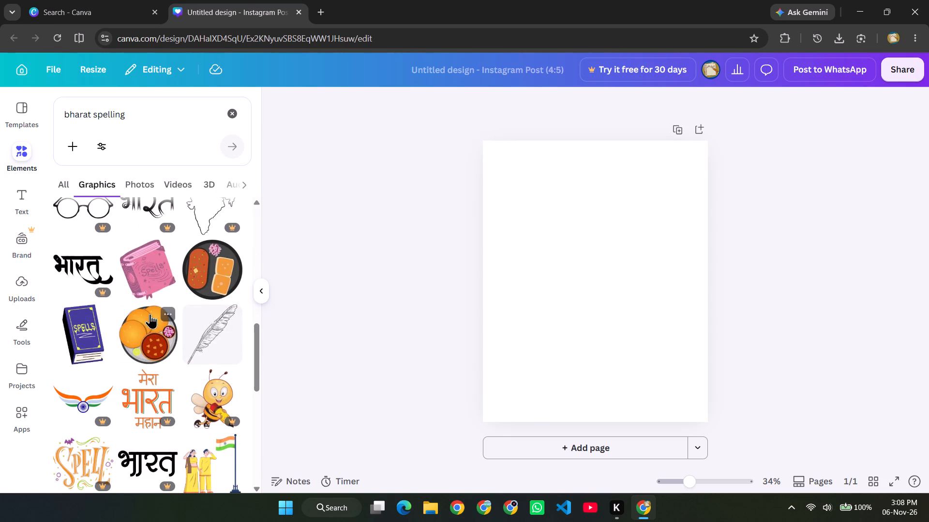
scroll(150, 314, down, 3)
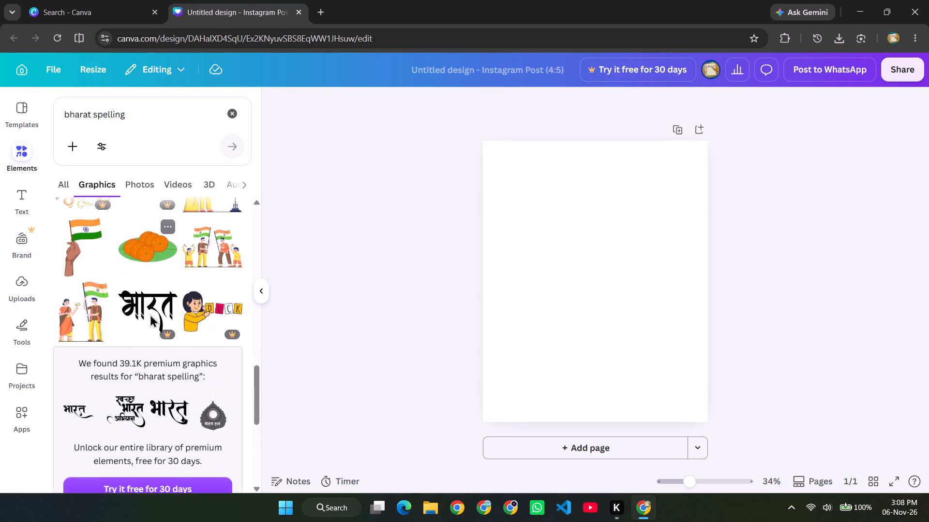
scroll(150, 314, down, 1)
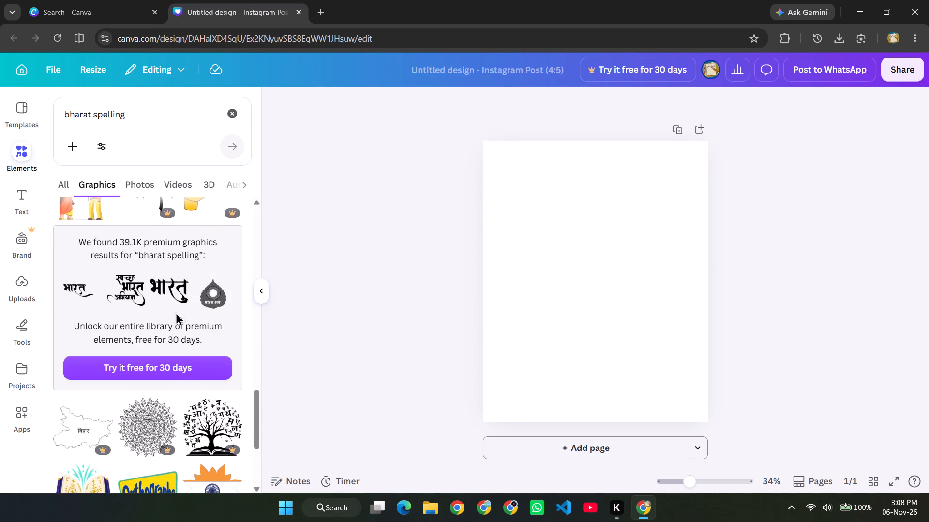
scroll(171, 258, down, 2)
scroll(154, 306, down, 2)
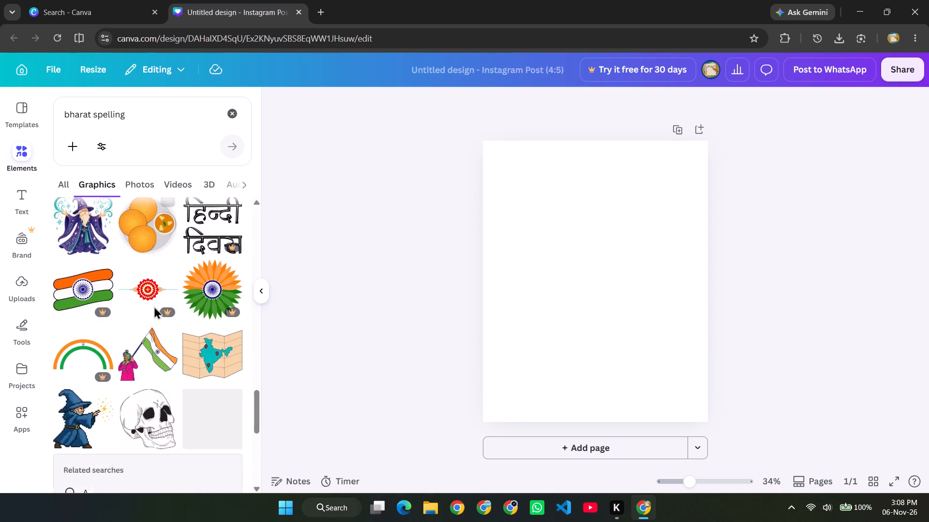
scroll(158, 312, down, 4)
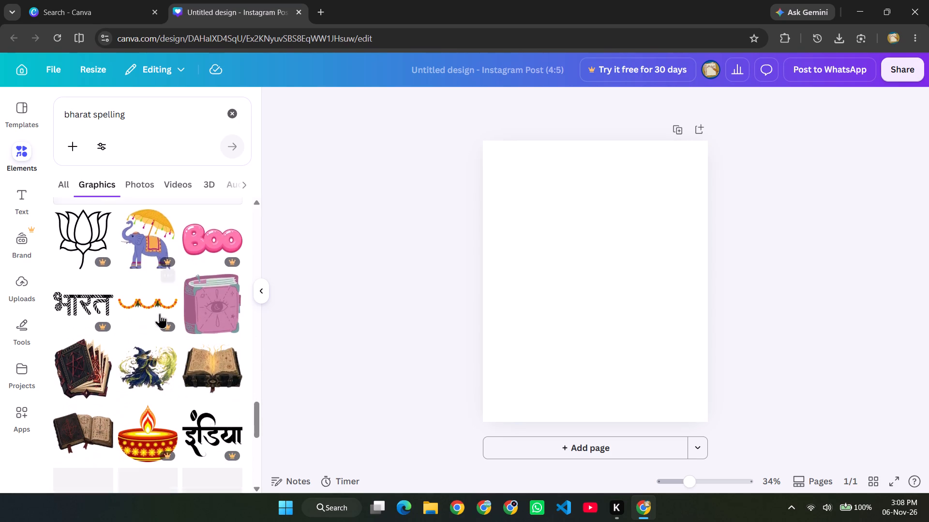
scroll(160, 314, down, 4)
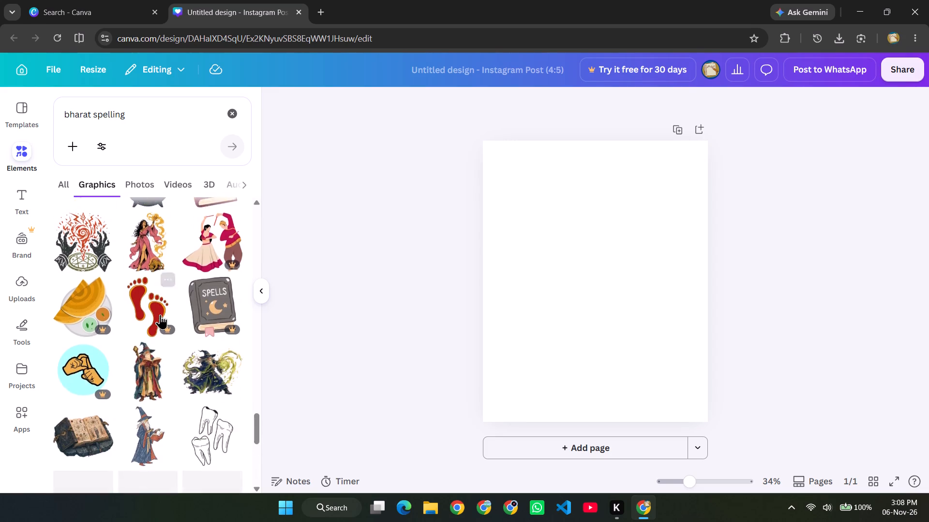
scroll(160, 314, down, 2)
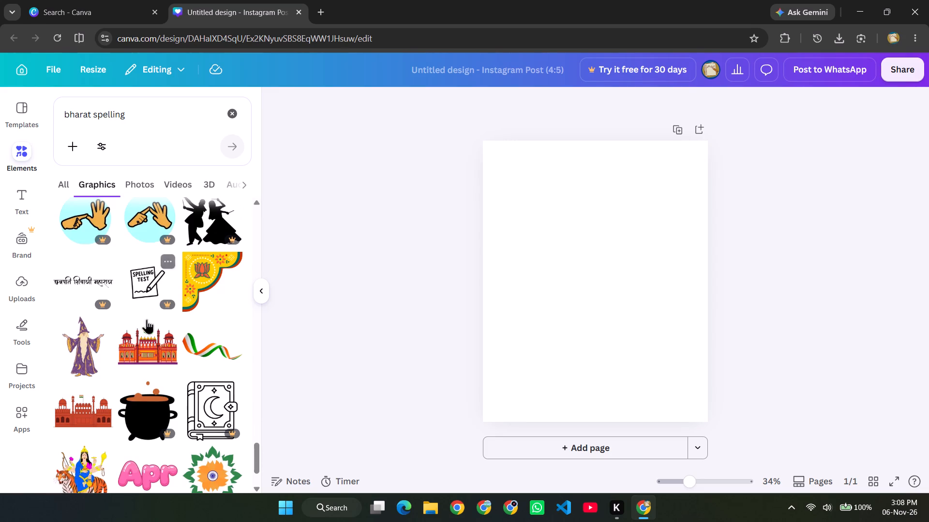
Browse the photo results for "bharat spelling".
click(132, 188)
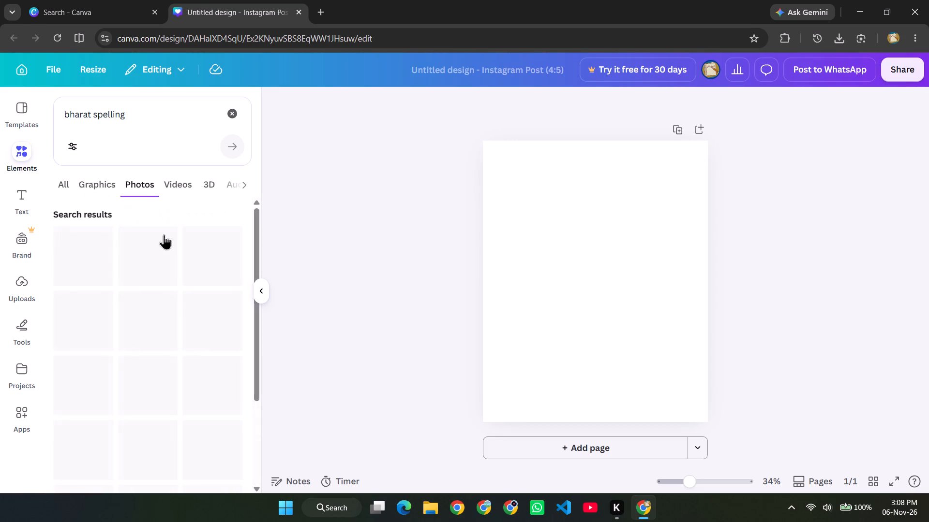
scroll(153, 294, up, 2)
scroll(153, 293, down, 3)
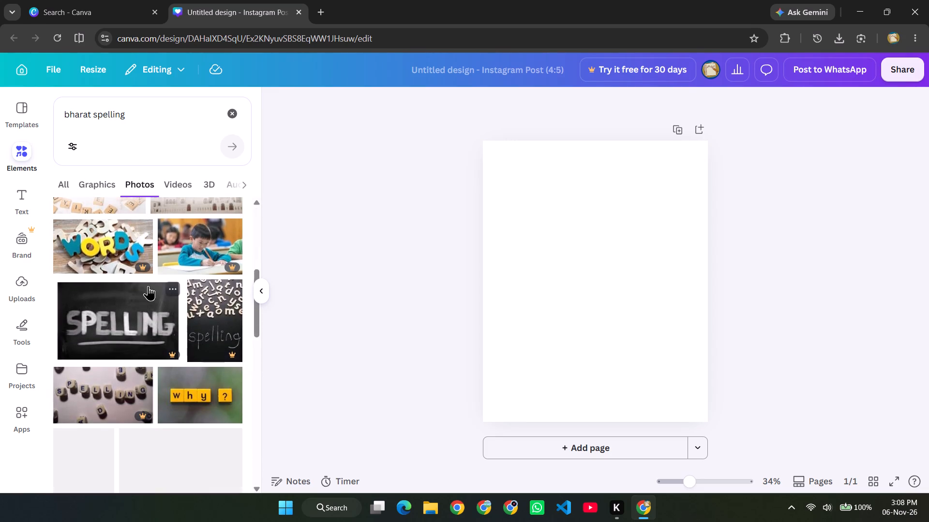
scroll(148, 286, down, 3)
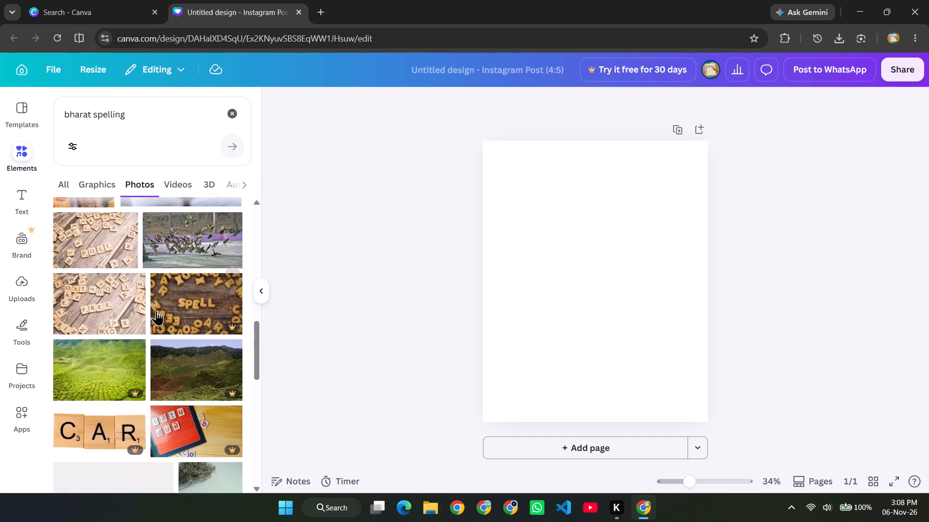
scroll(151, 319, down, 1)
scroll(146, 330, up, 13)
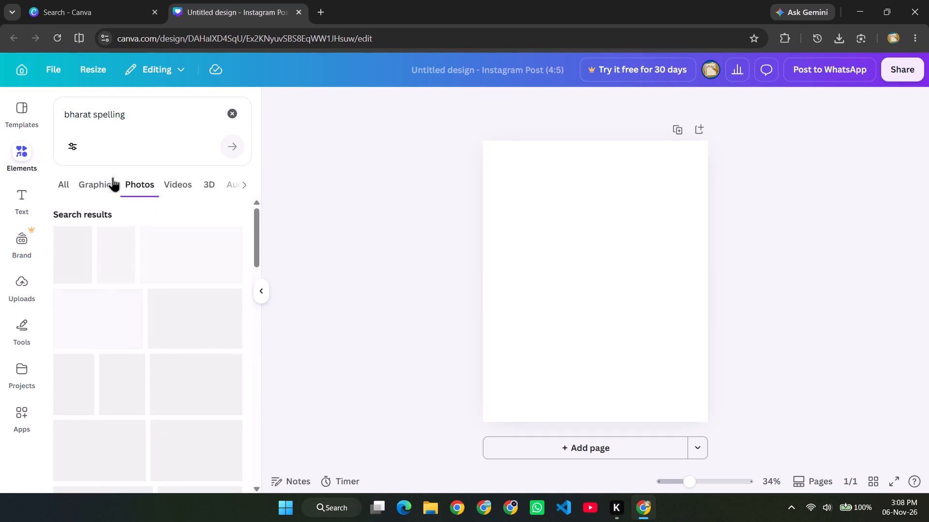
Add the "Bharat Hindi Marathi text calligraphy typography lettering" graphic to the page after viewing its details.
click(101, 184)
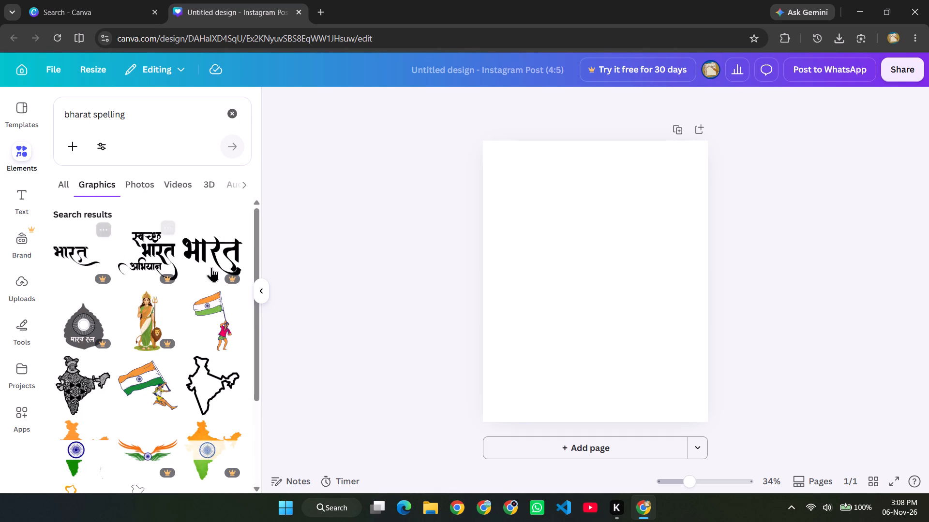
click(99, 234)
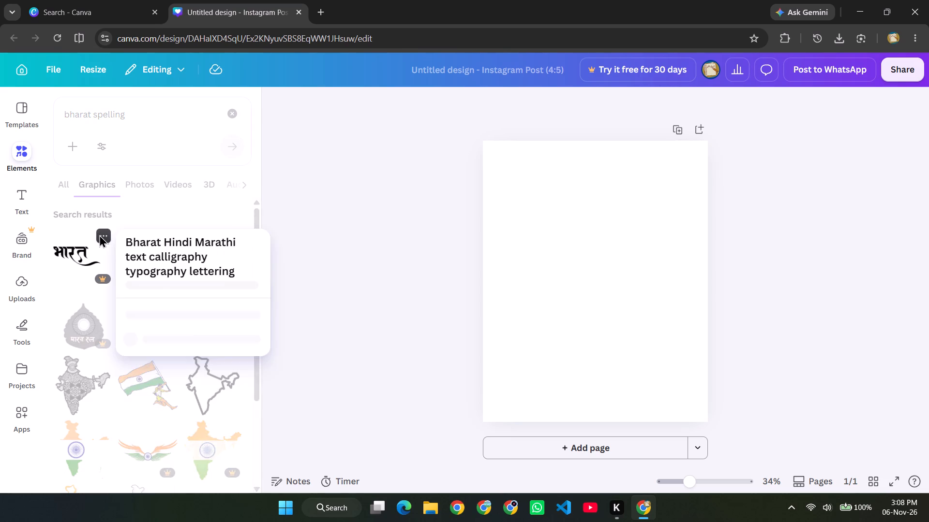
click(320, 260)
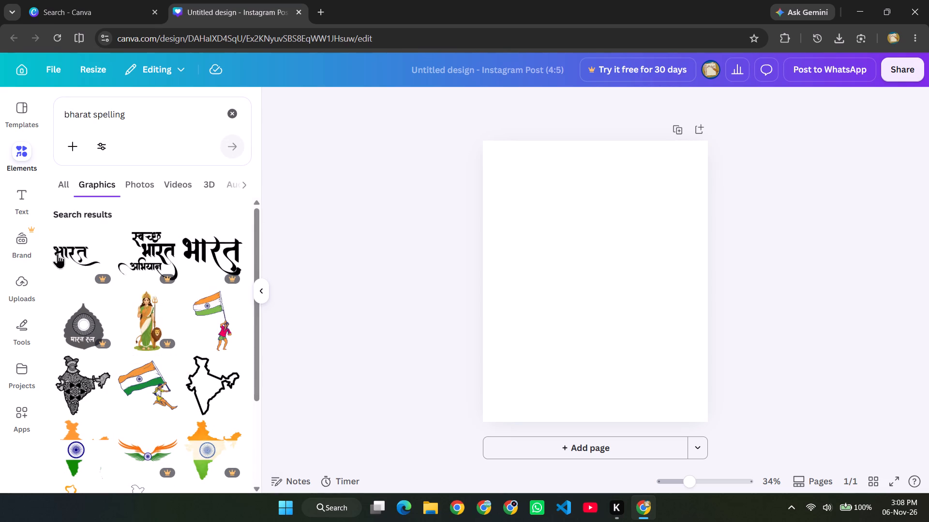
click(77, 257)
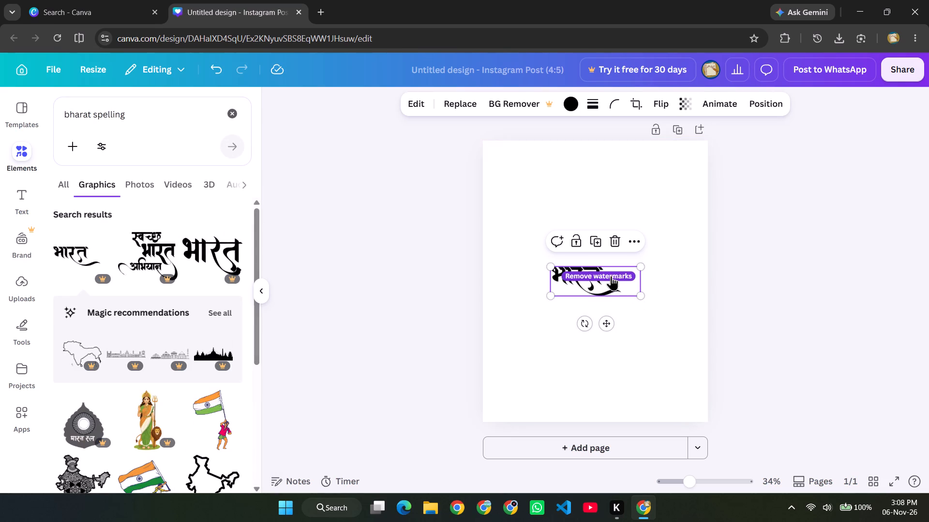
View the watermark removal offer for the Bharat lettering and close it.
click(611, 275)
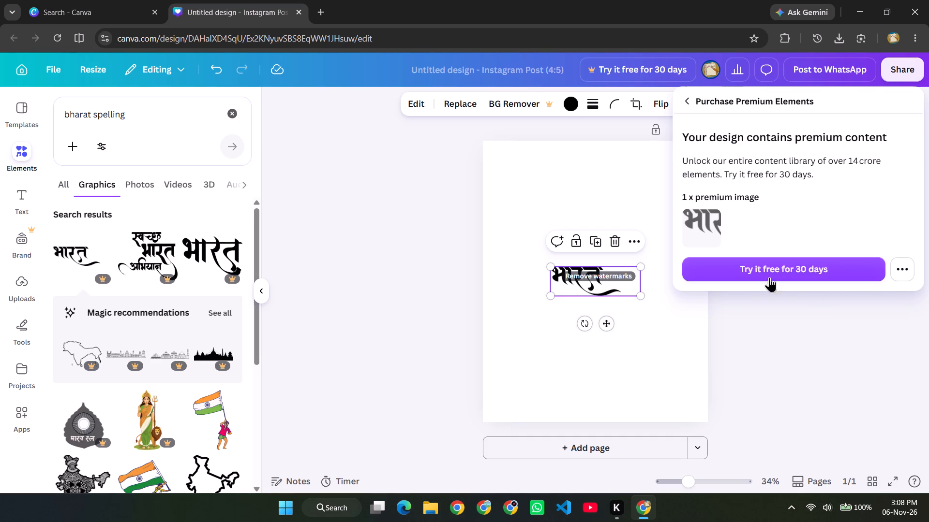
click(685, 104)
click(623, 178)
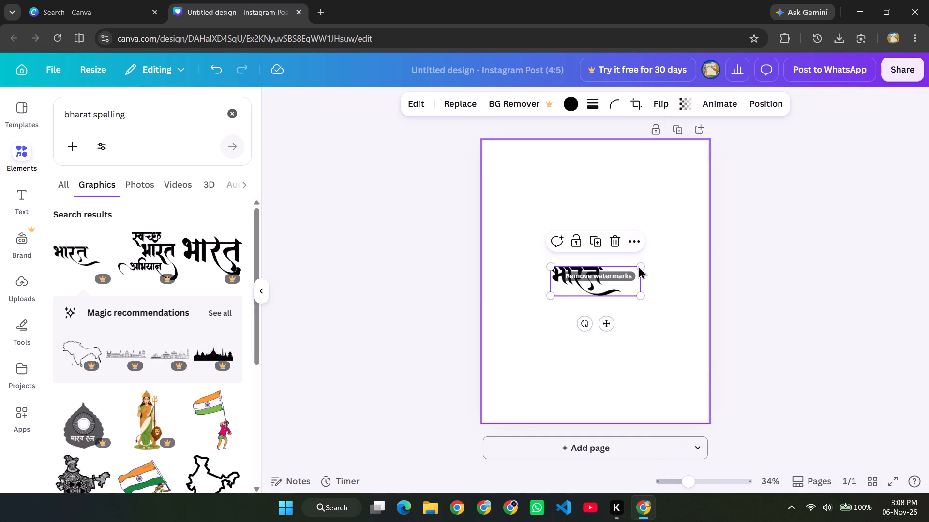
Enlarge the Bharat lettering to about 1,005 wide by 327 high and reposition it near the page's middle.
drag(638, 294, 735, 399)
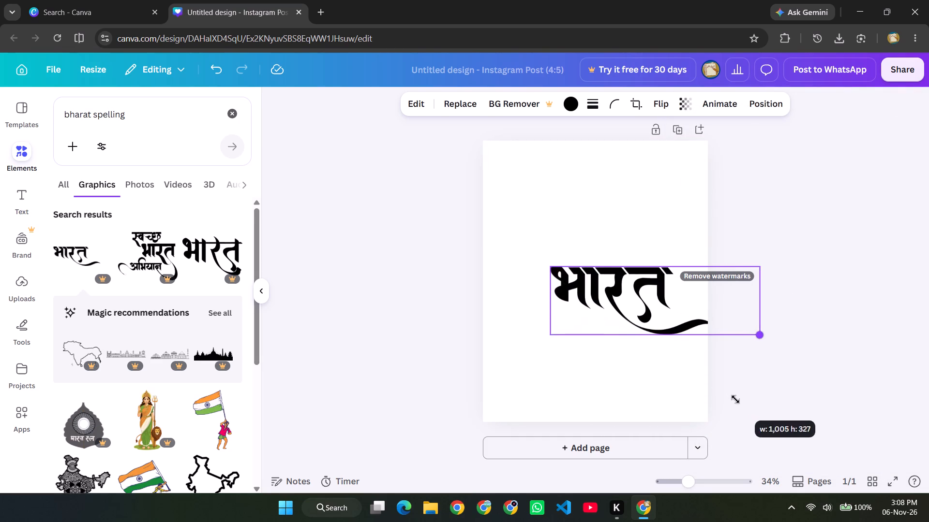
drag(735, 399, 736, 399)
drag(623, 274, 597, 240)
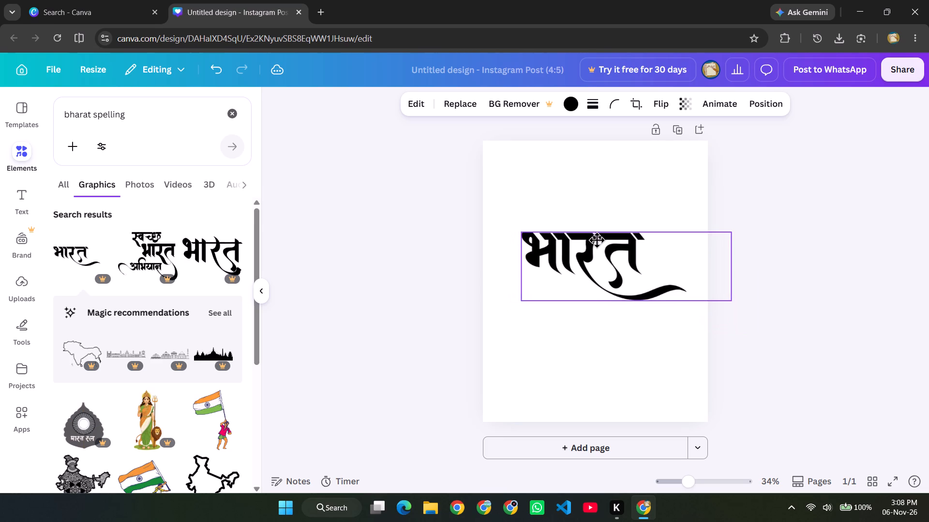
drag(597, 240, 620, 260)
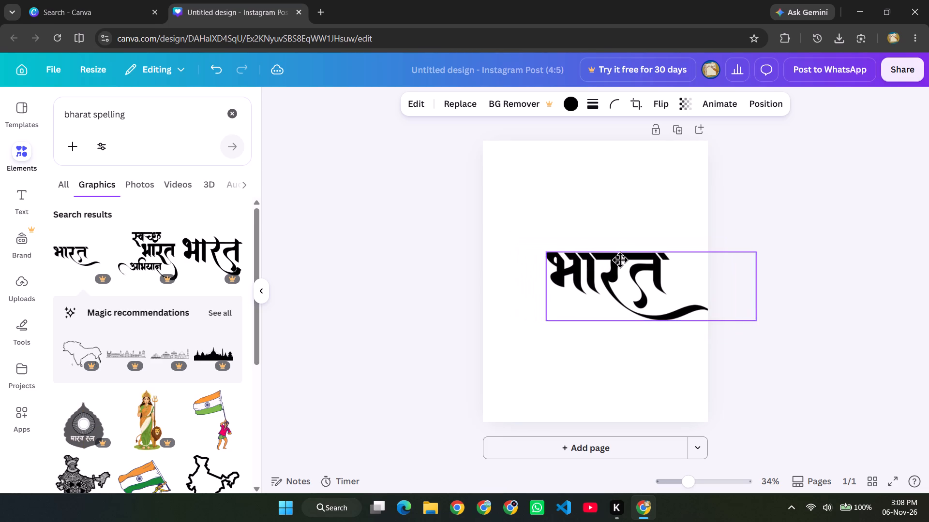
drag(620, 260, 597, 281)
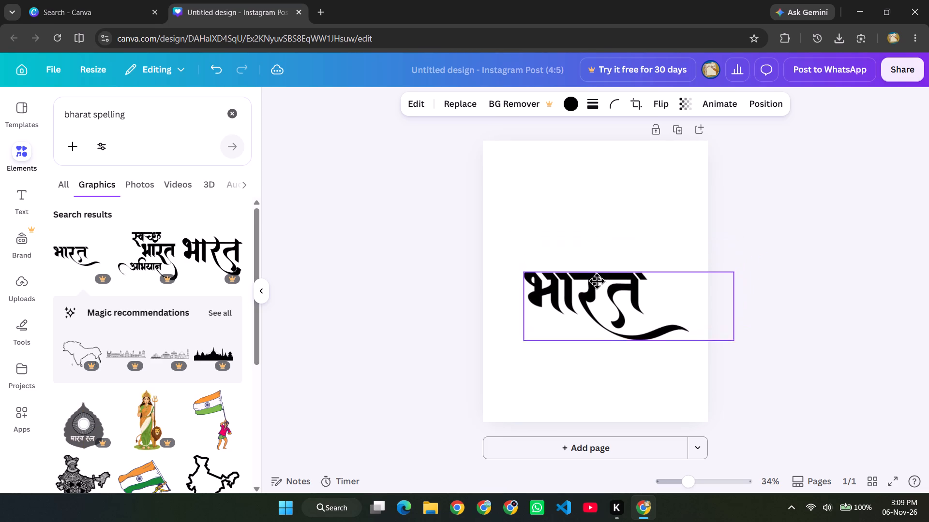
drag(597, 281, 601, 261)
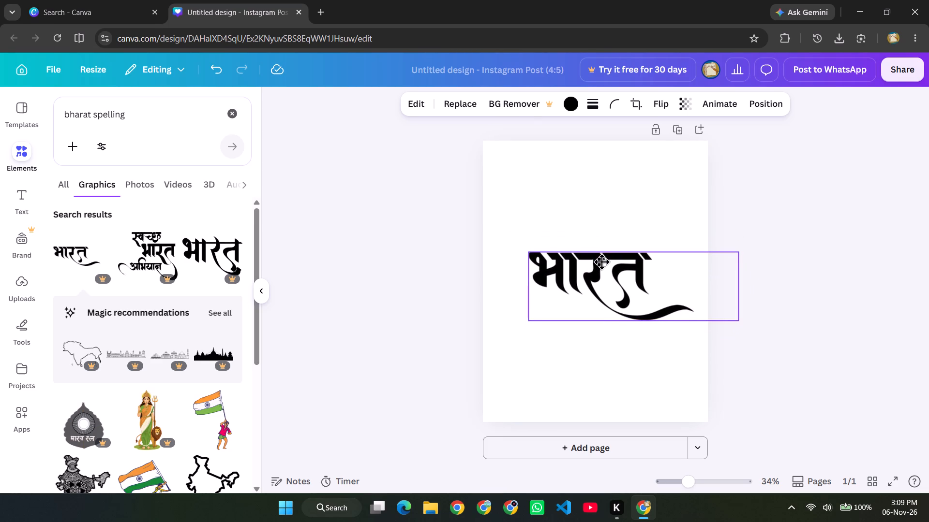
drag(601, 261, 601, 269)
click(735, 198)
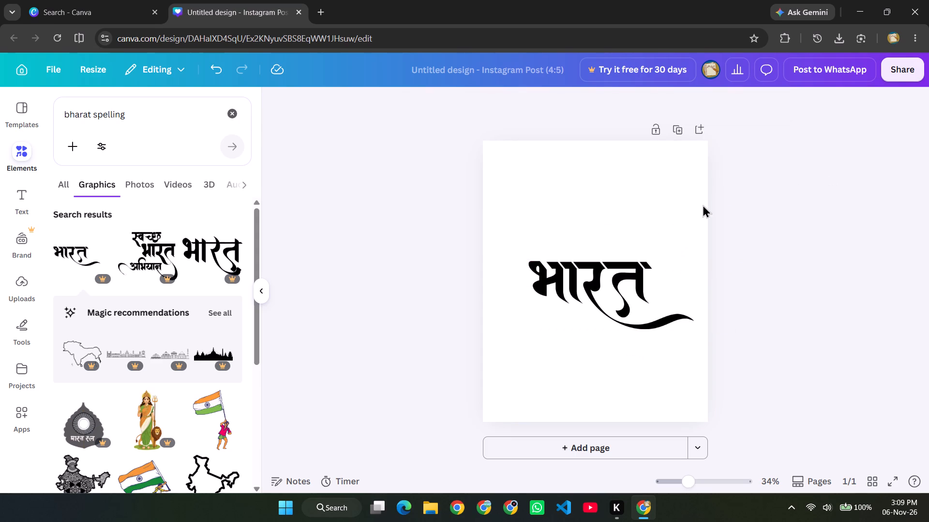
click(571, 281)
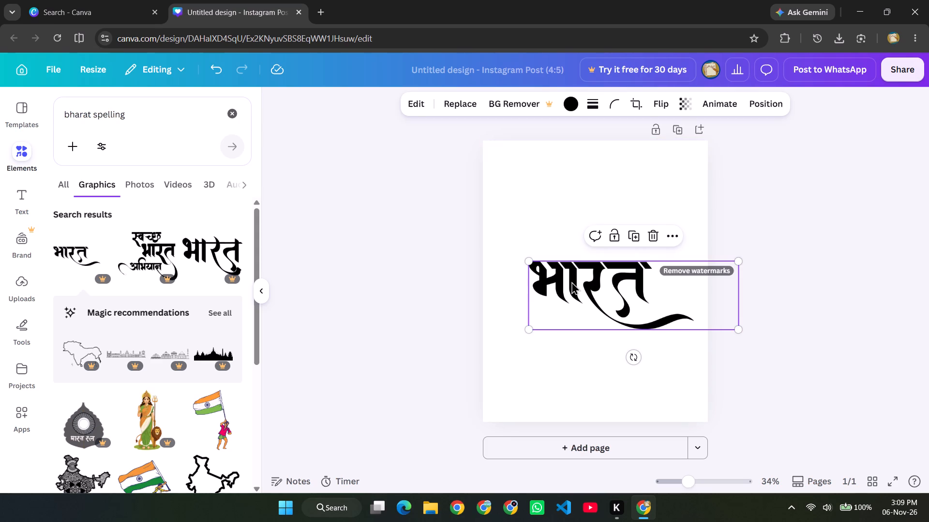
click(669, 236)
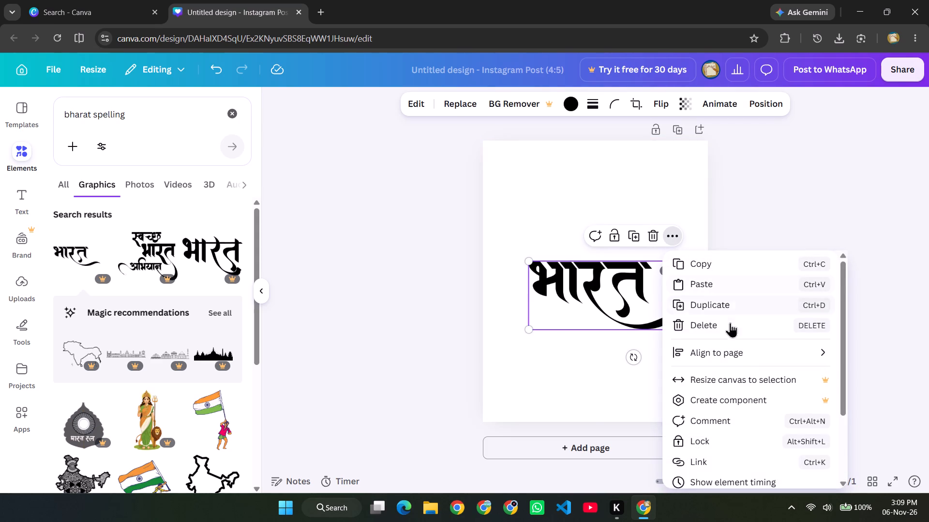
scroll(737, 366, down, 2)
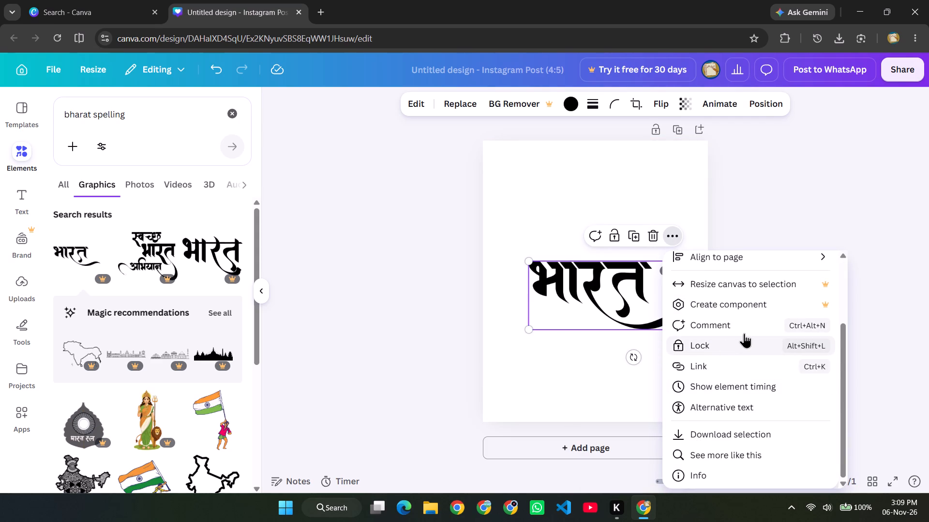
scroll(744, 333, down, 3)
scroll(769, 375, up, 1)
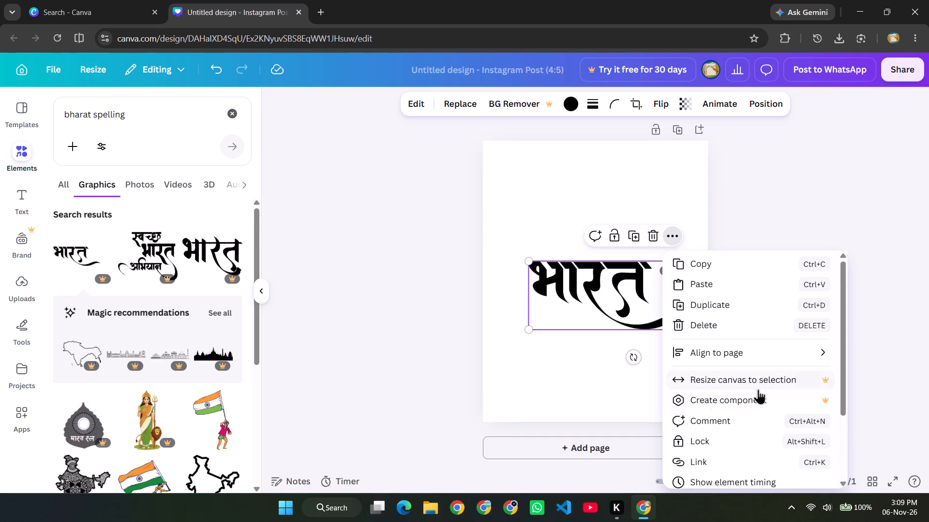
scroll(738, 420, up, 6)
Set the page background to the lighter orange from the default solid colours, after trying the bright orange and yellow-orange shades.
click(642, 185)
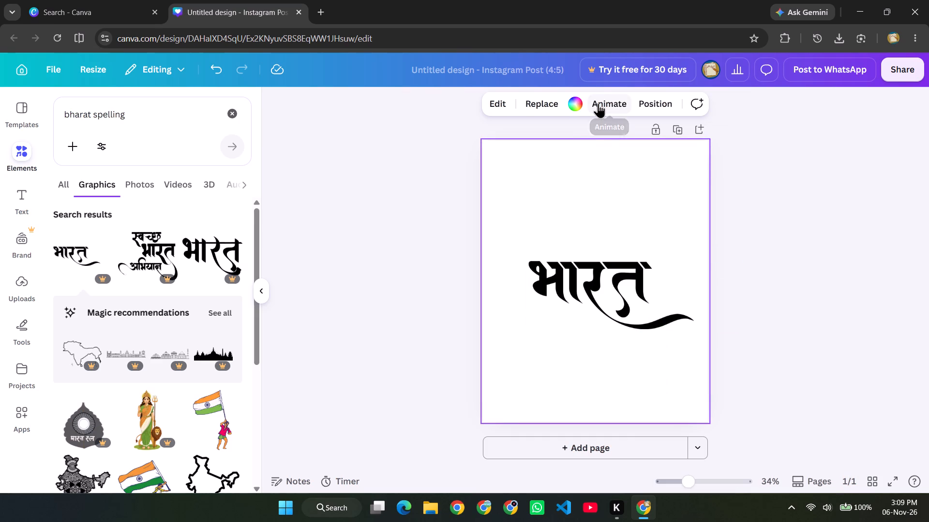
click(581, 102)
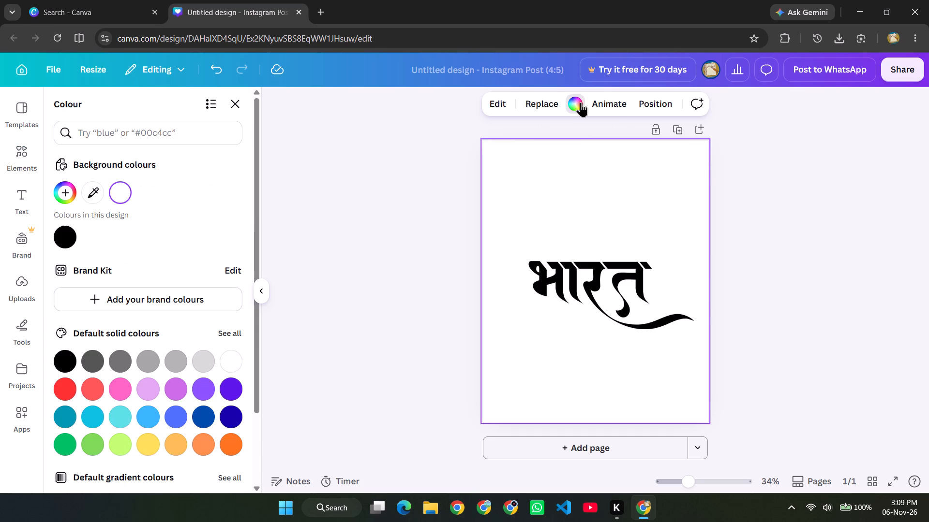
click(224, 444)
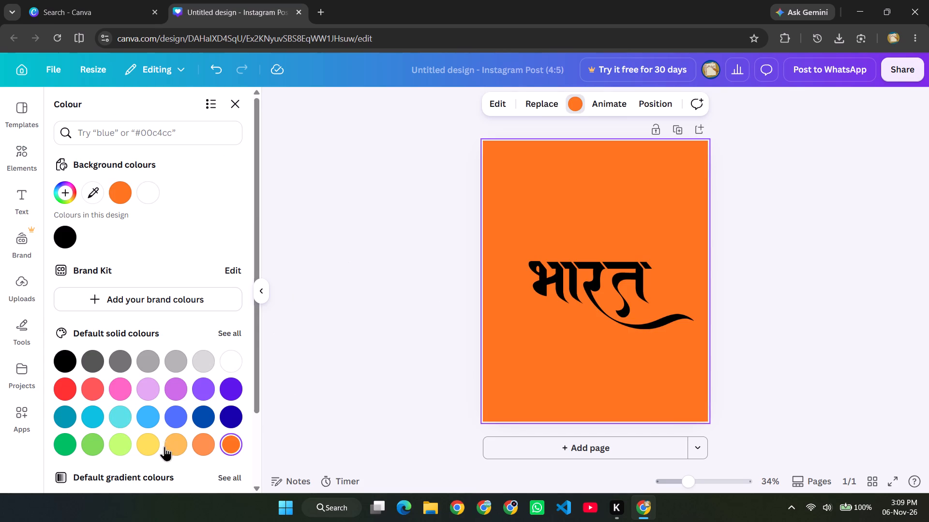
click(178, 445)
click(210, 440)
click(343, 224)
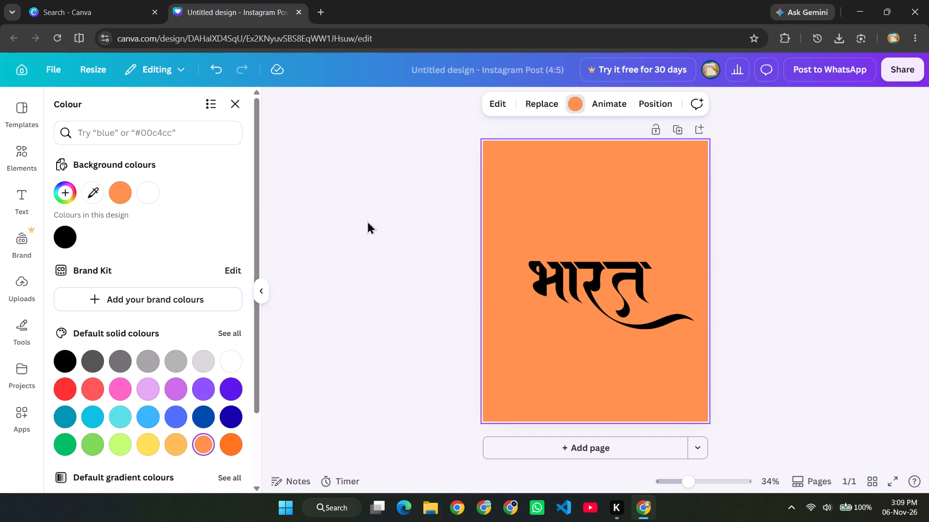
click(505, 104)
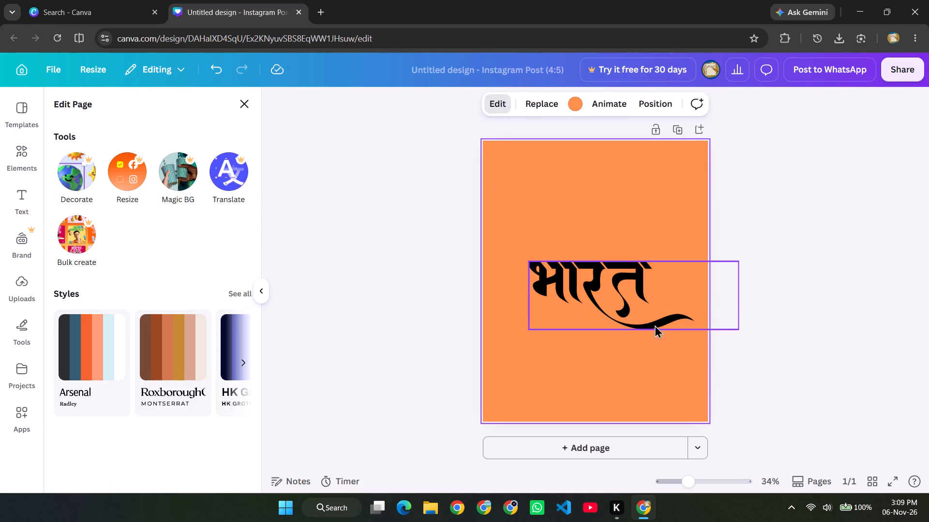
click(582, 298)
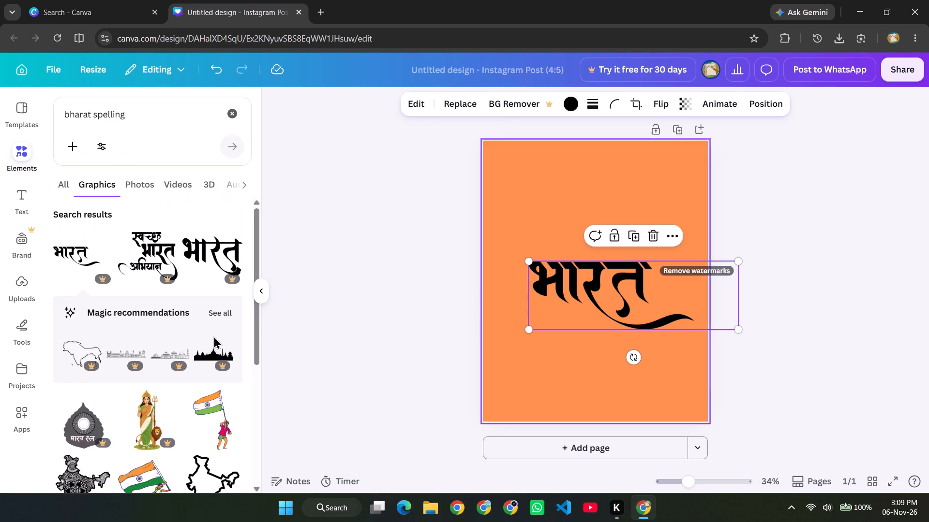
View the image editing options for the Bharat lettering and close them.
click(415, 97)
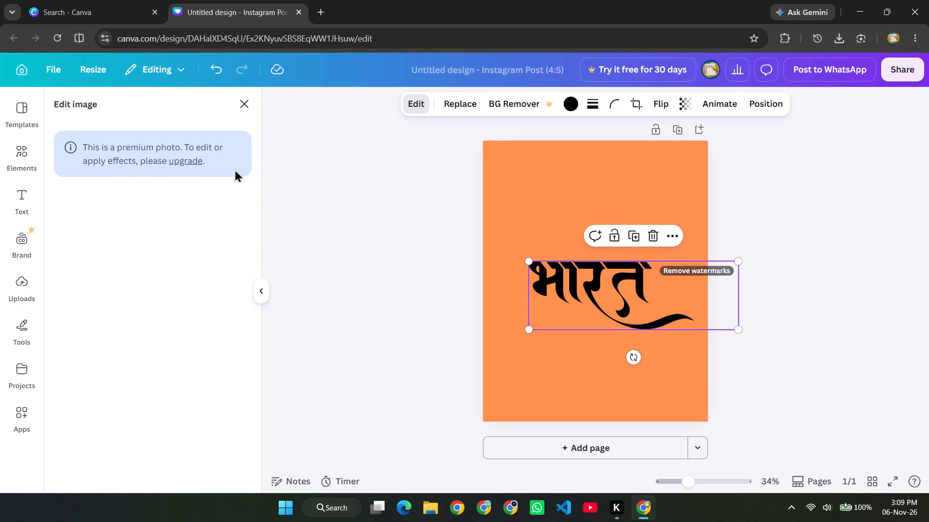
click(239, 108)
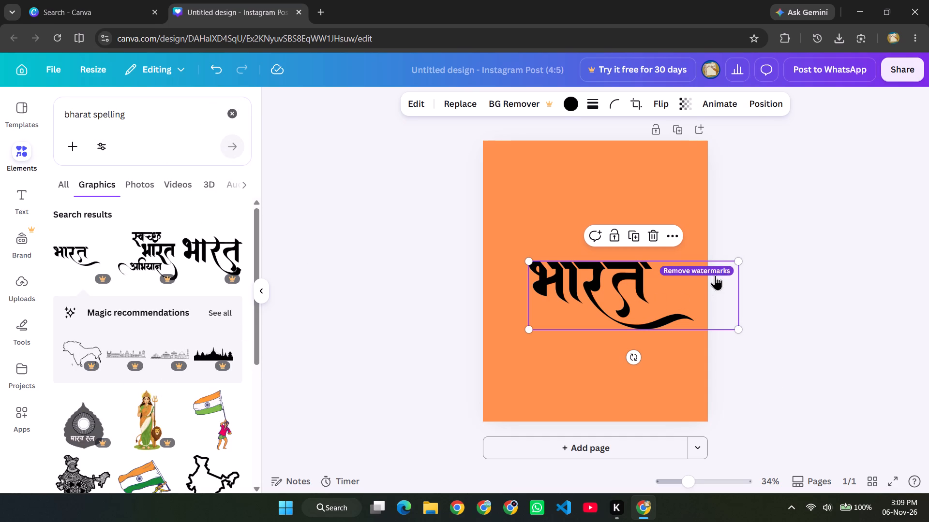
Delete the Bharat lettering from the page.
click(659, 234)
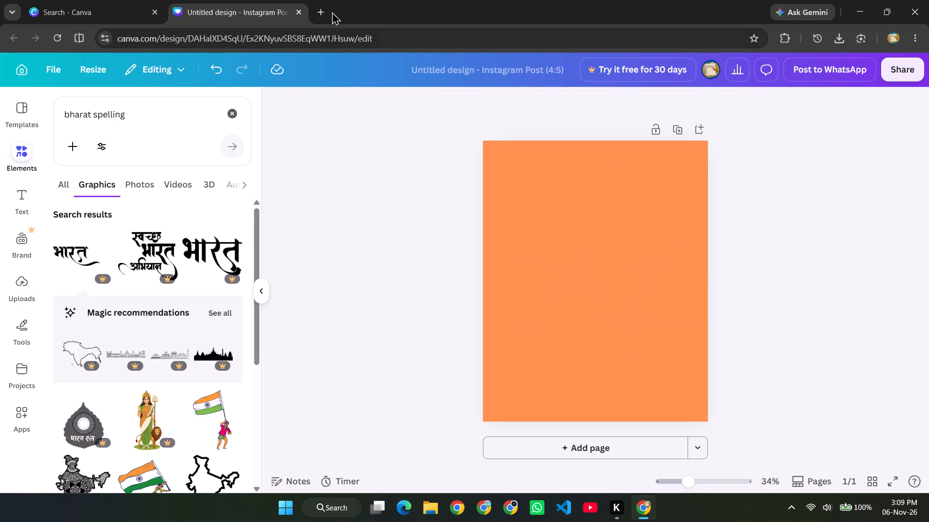
Search Google for "bharat spelling" in a new browser tab and browse the image results.
click(313, 12)
text(bharat spelling)
key(Return)
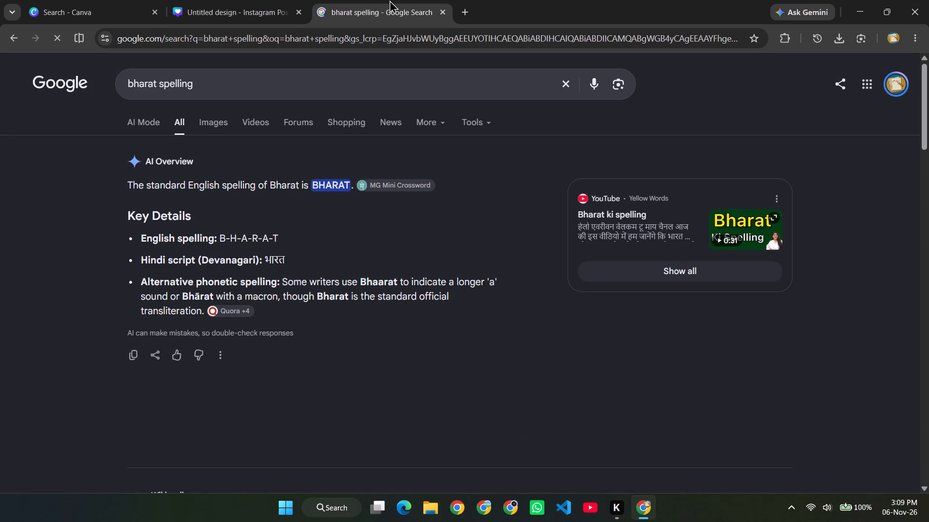
click(218, 122)
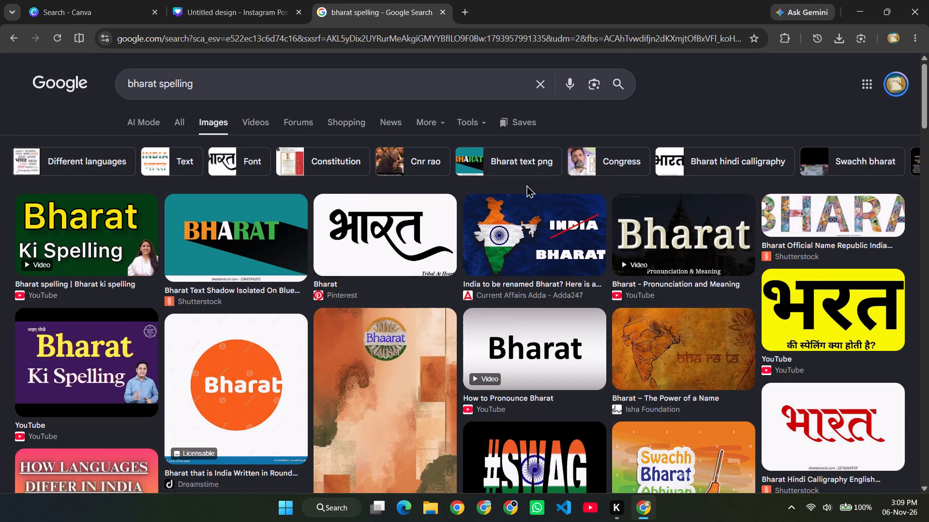
scroll(494, 210, down, 3)
Refine the image search to "bharat spelling in hindi".
click(303, 76)
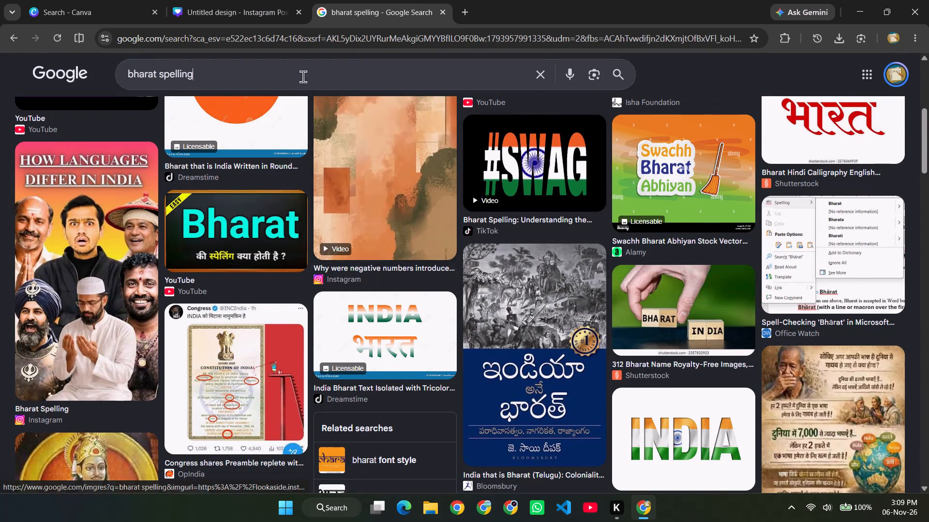
key(space)
text(in hindi)
key(Return)
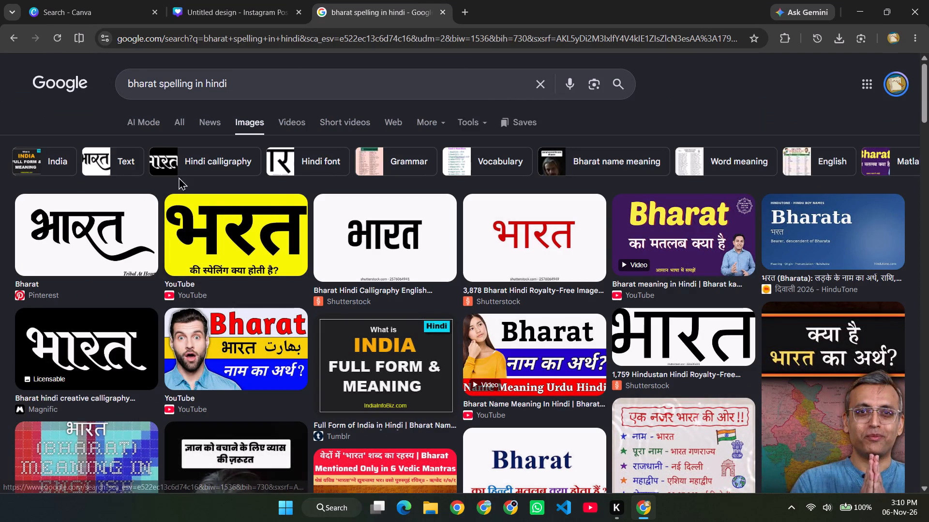
Narrow the image results to the Text suggestion and browse them for a suitable Hindi Bharat lettering.
click(99, 164)
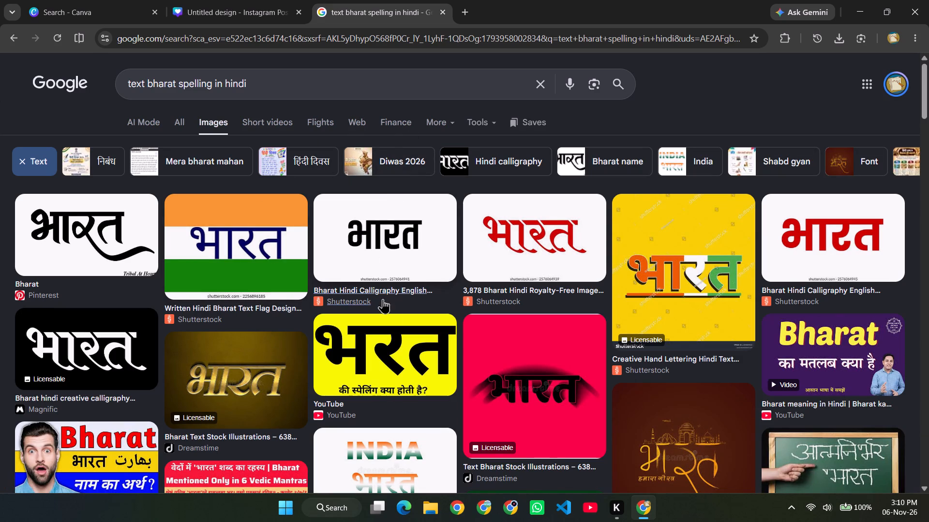
scroll(464, 223, down, 2)
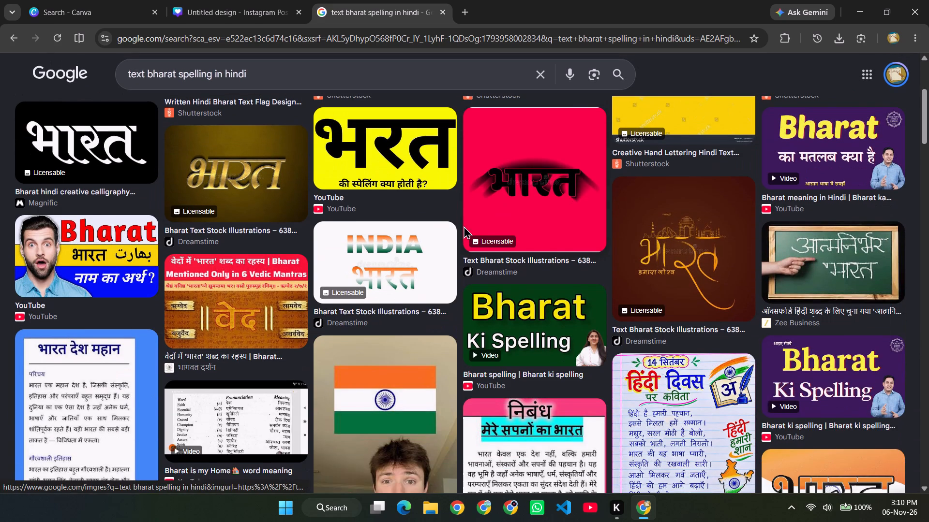
scroll(464, 226, down, 7)
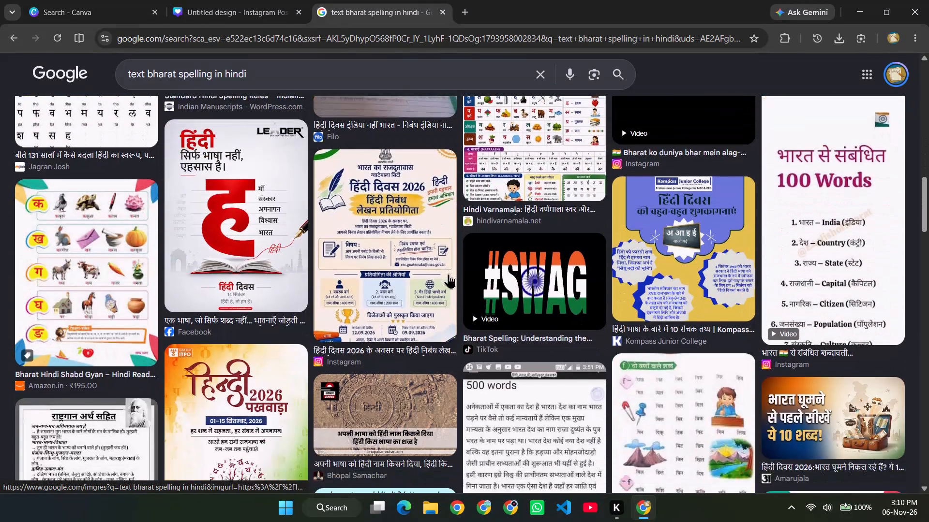
scroll(449, 274, down, 4)
scroll(450, 278, up, 19)
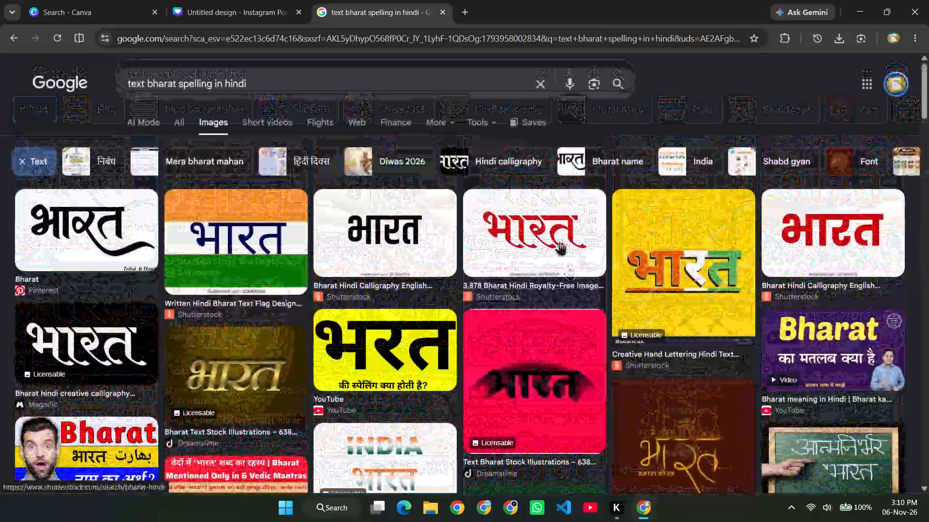
Preview the black Bharat lettering image from Pinterest and take a screenshot of it.
click(88, 226)
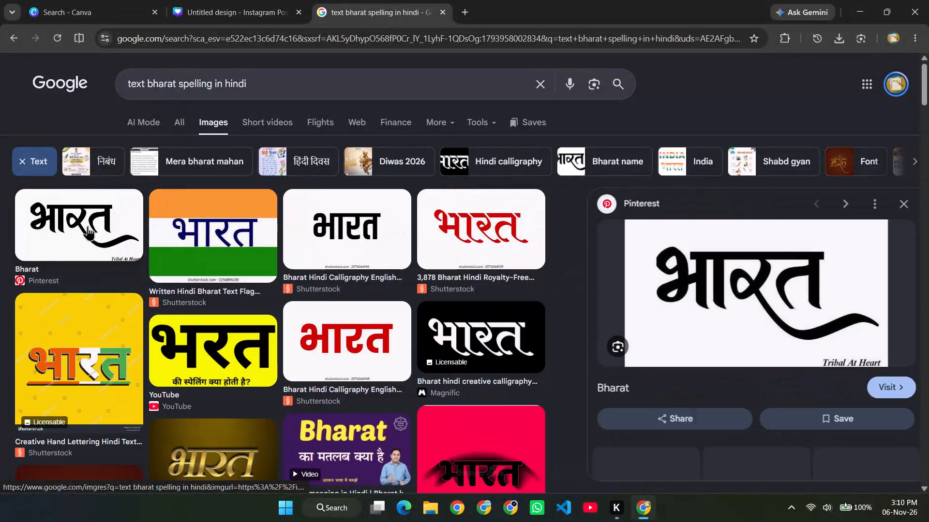
scroll(747, 271, down, 1)
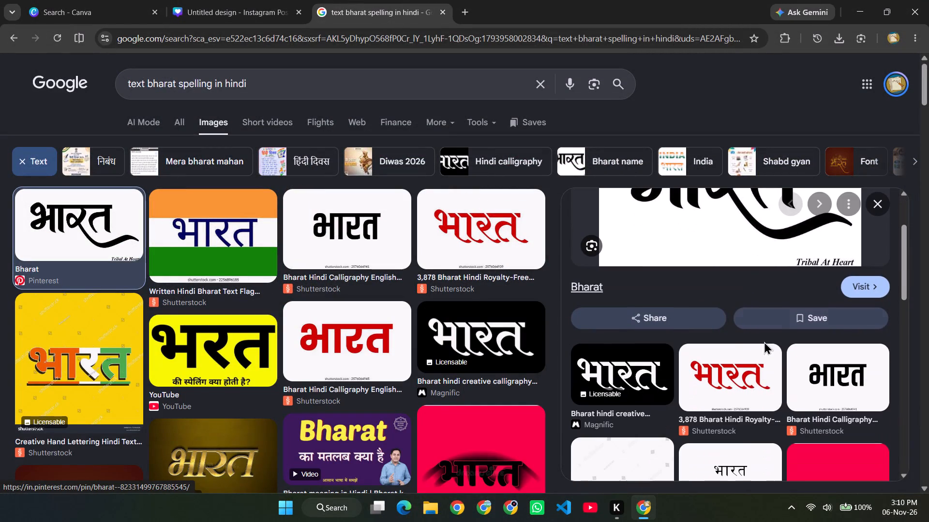
scroll(757, 398, up, 3)
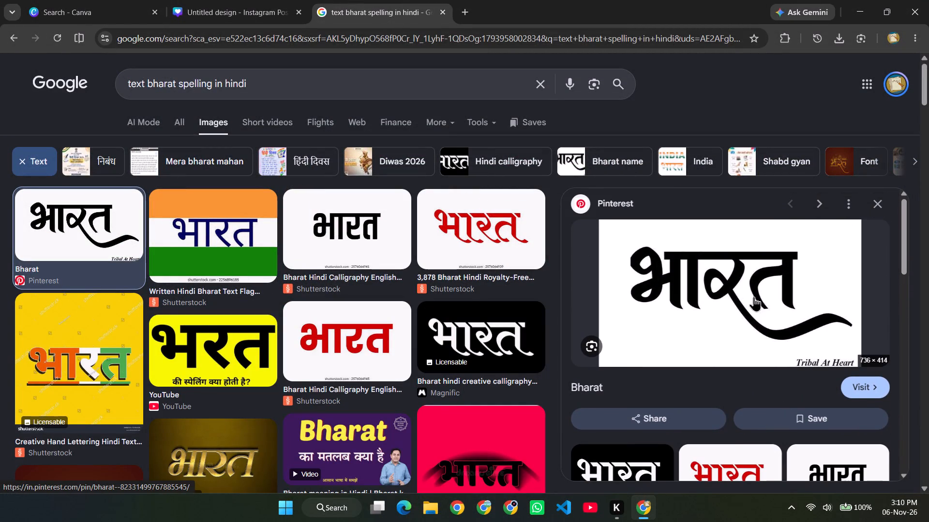
right_click(726, 286)
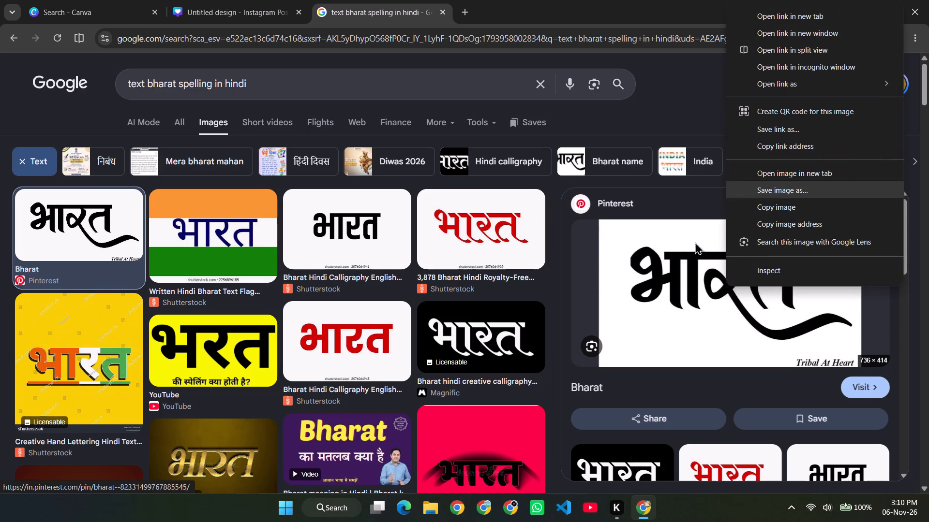
click(719, 309)
click(587, 14)
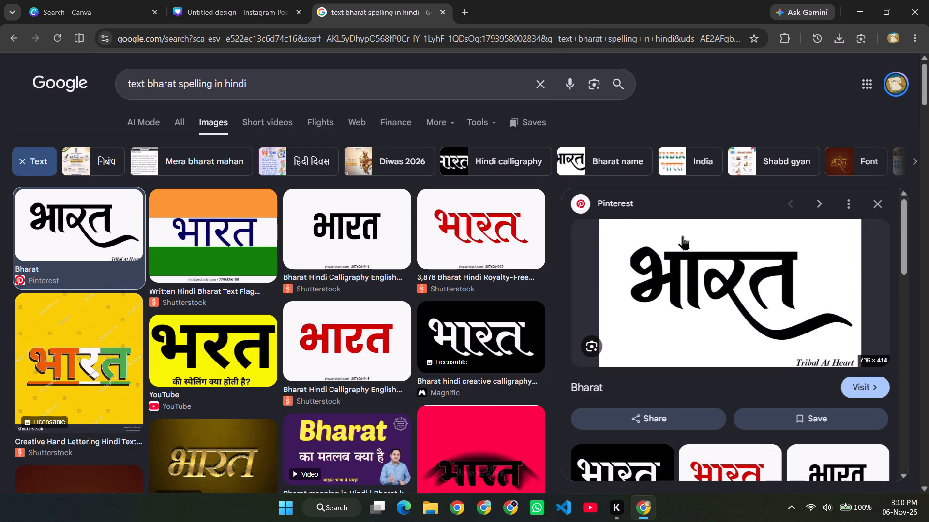
key(Print)
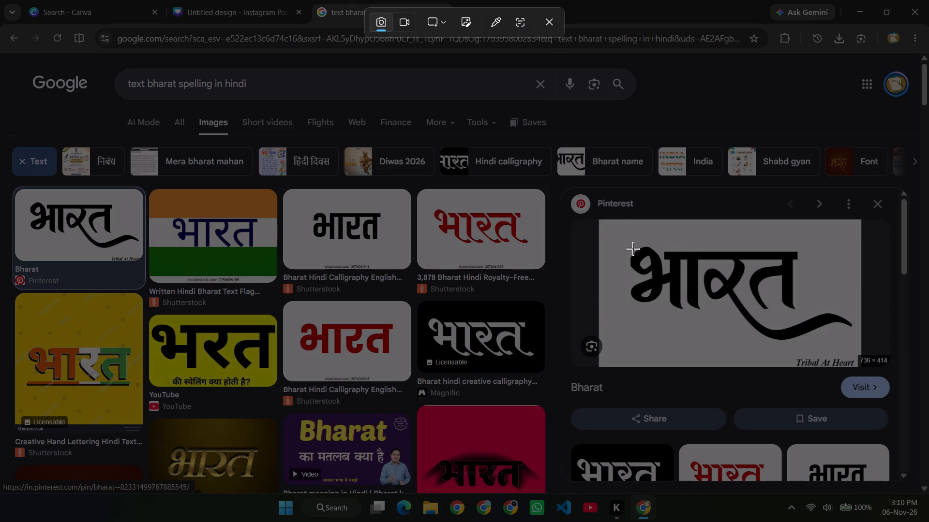
Capture the black Bharat lettering with its full swash from the image preview, and close the Google results tab.
drag(611, 232, 843, 329)
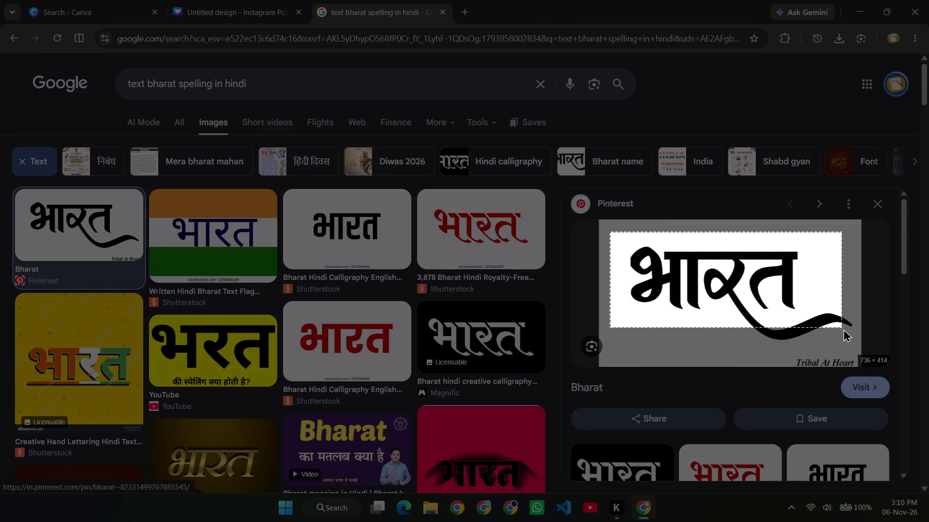
drag(843, 329, 865, 348)
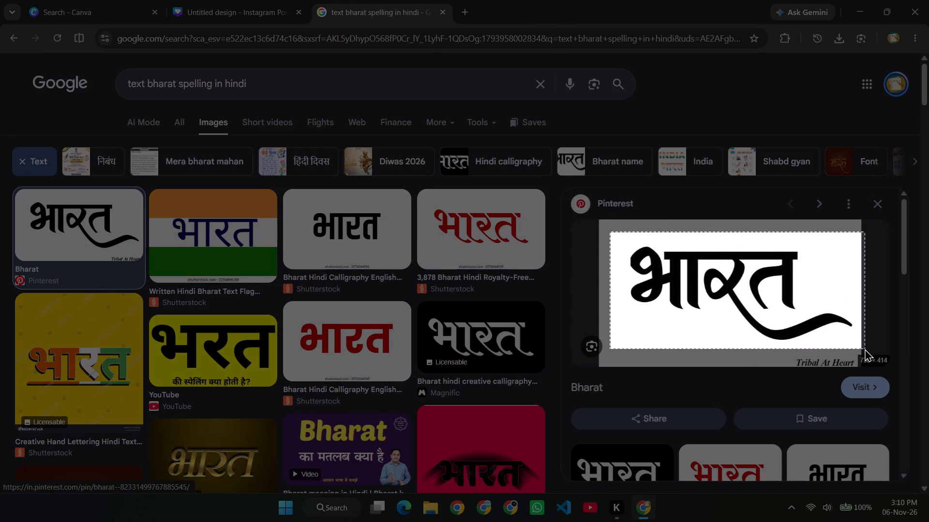
drag(865, 348, 858, 348)
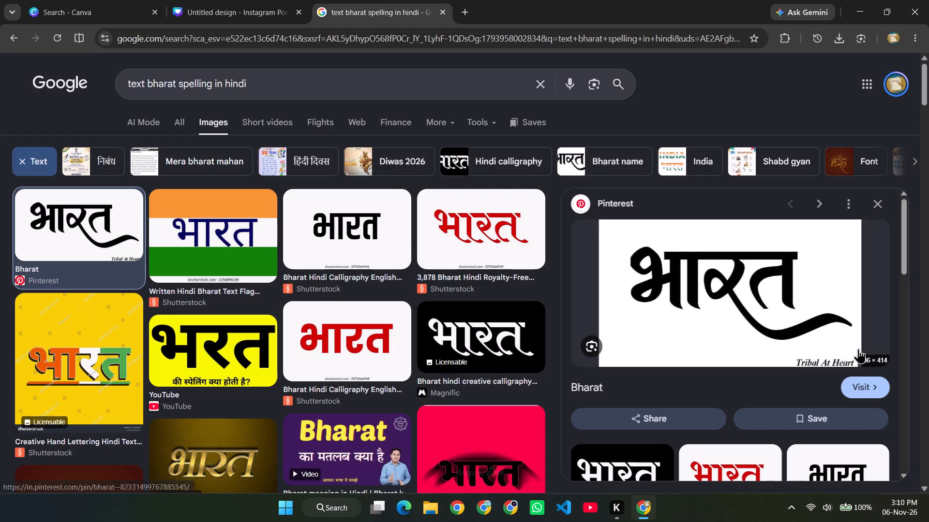
click(447, 12)
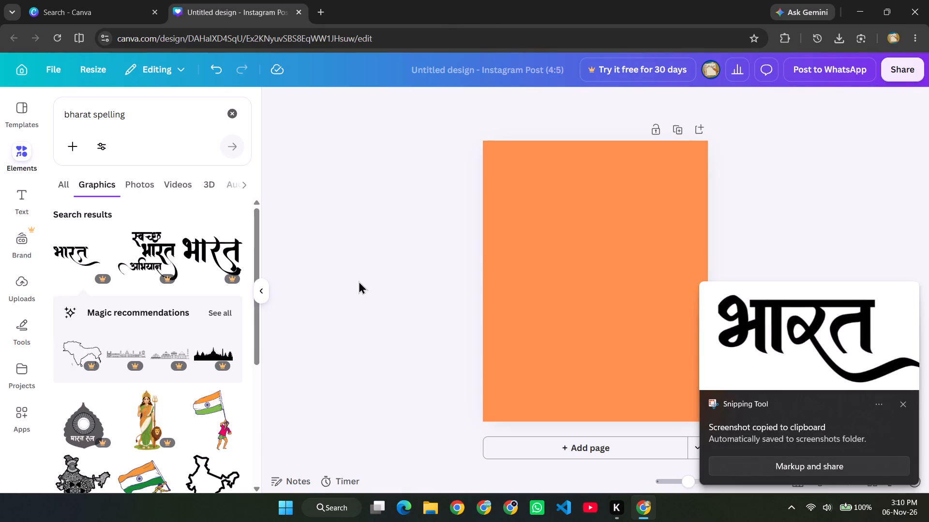
click(23, 291)
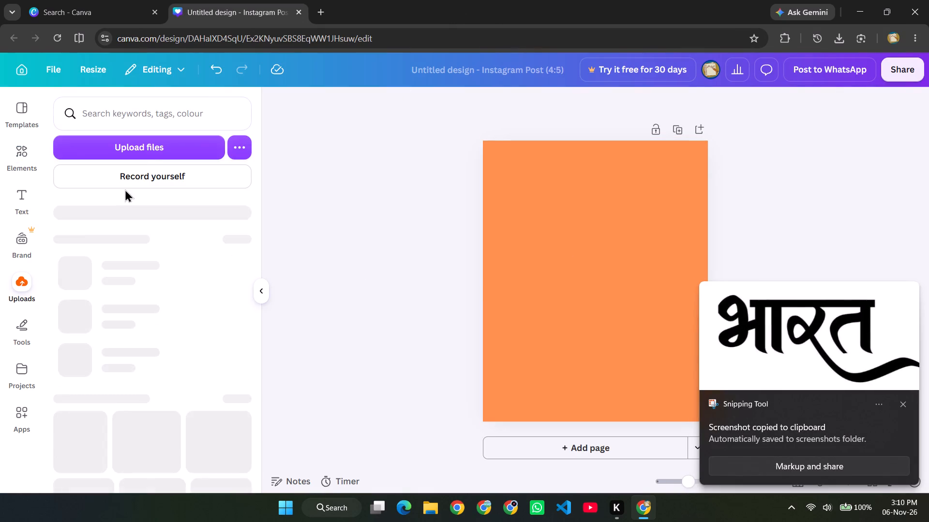
click(150, 147)
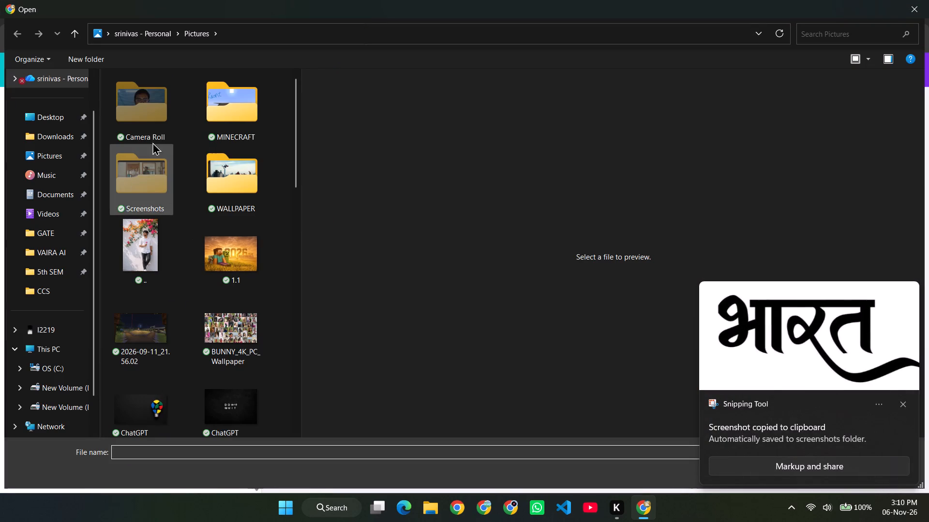
double_click(128, 180)
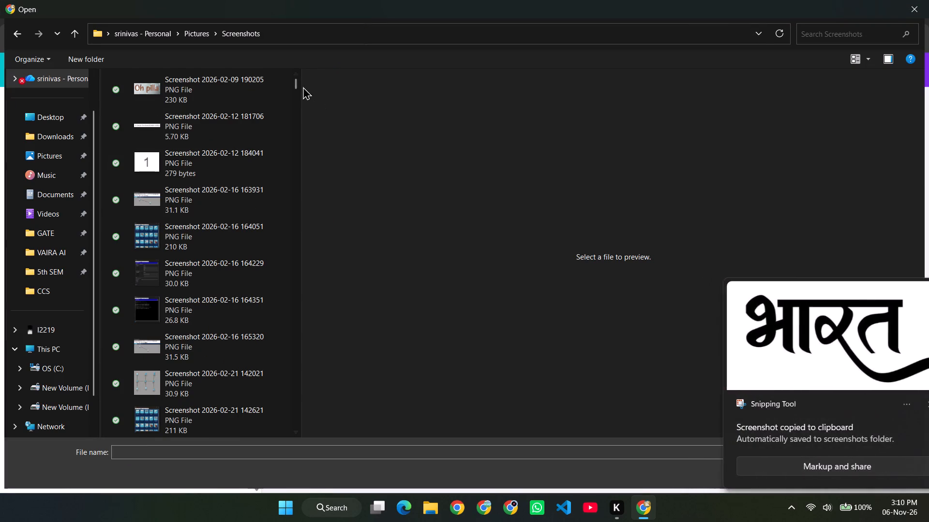
drag(297, 86, 292, 179)
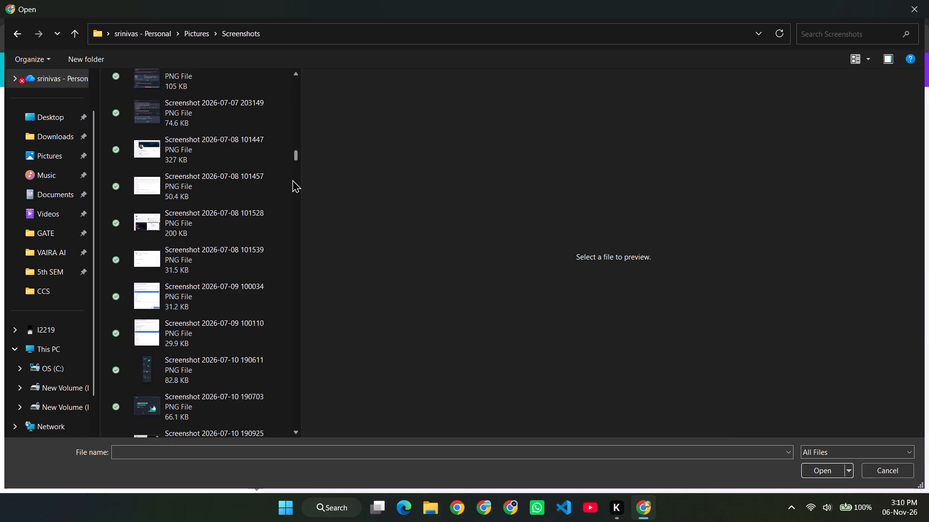
drag(292, 179, 291, 302)
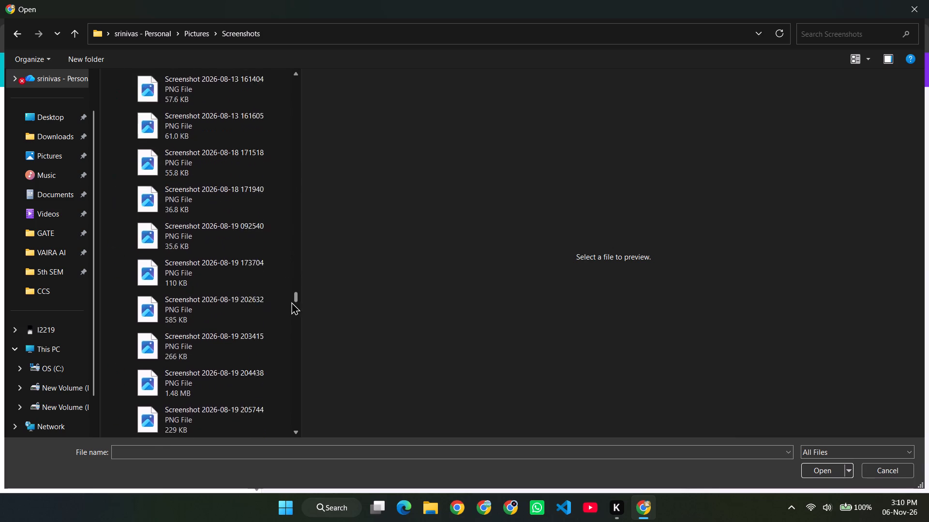
drag(291, 302, 290, 389)
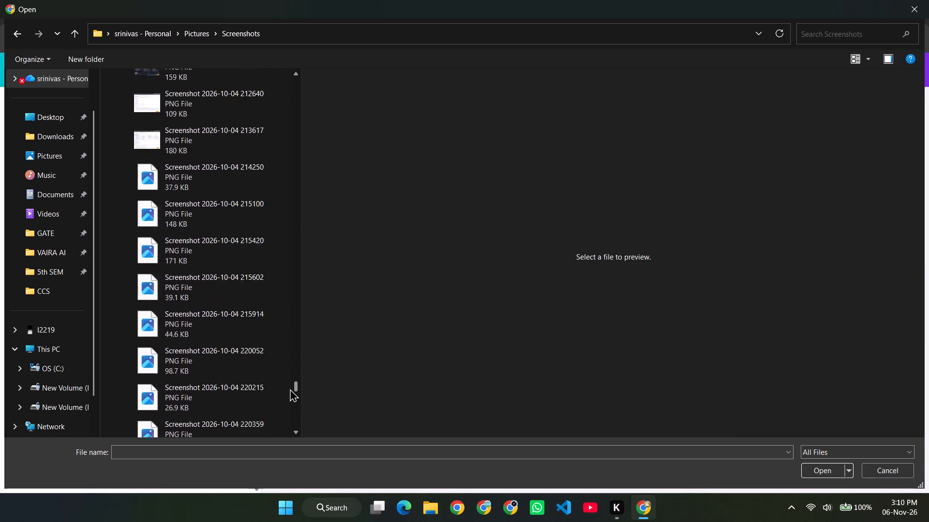
drag(290, 389, 290, 413)
scroll(162, 258, down, 5)
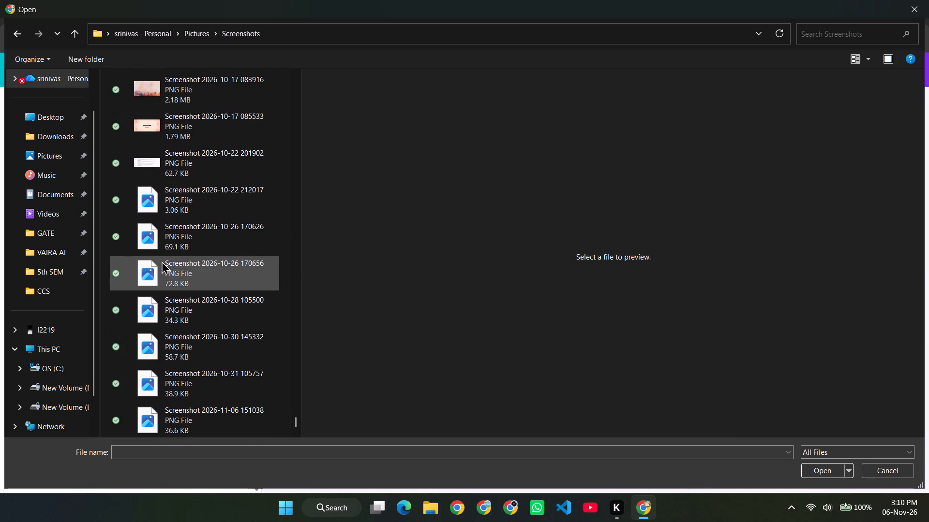
scroll(164, 261, down, 8)
double_click(207, 425)
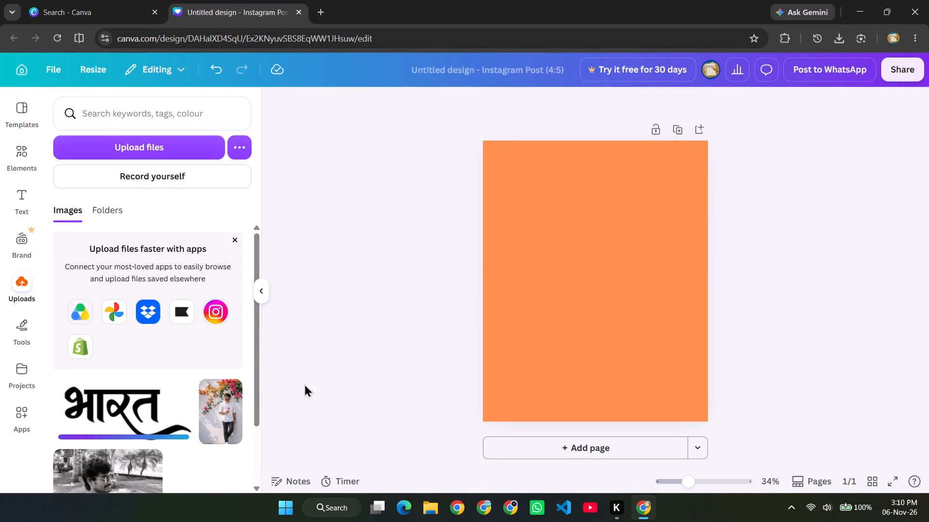
Place the uploaded Bharat lettering image on the orange page and enlarge it to span most of the page width.
drag(95, 396, 540, 246)
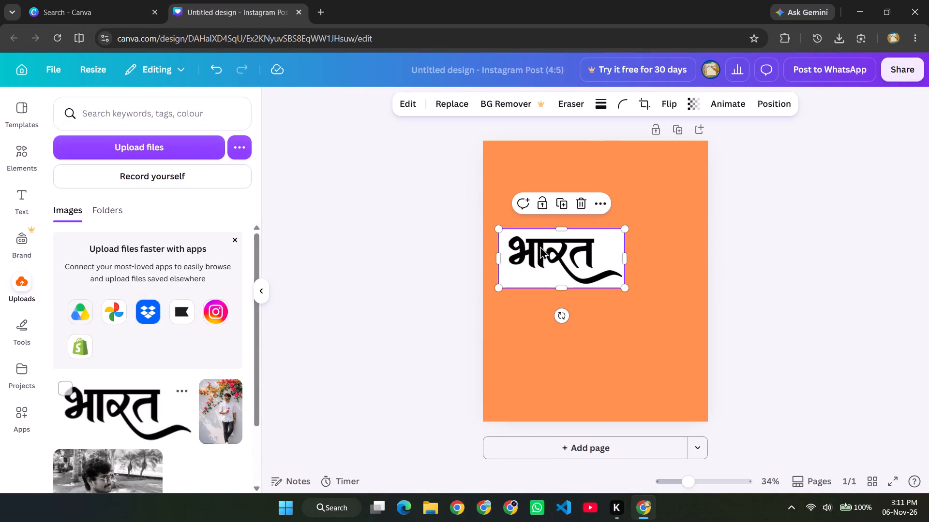
drag(627, 289, 666, 340)
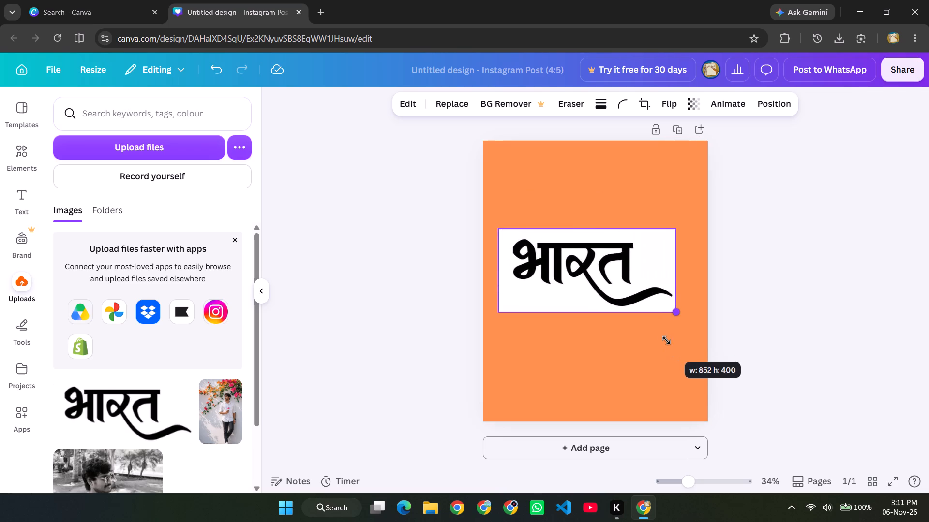
drag(666, 340, 677, 356)
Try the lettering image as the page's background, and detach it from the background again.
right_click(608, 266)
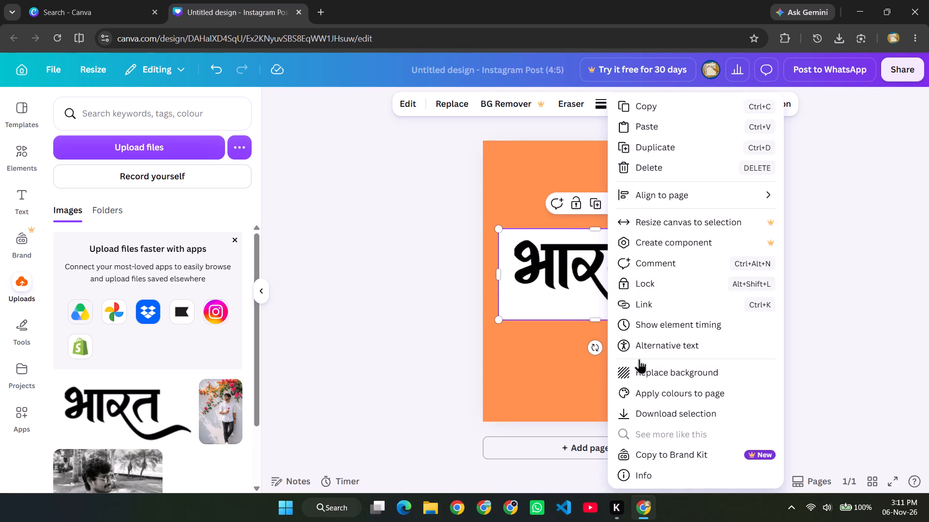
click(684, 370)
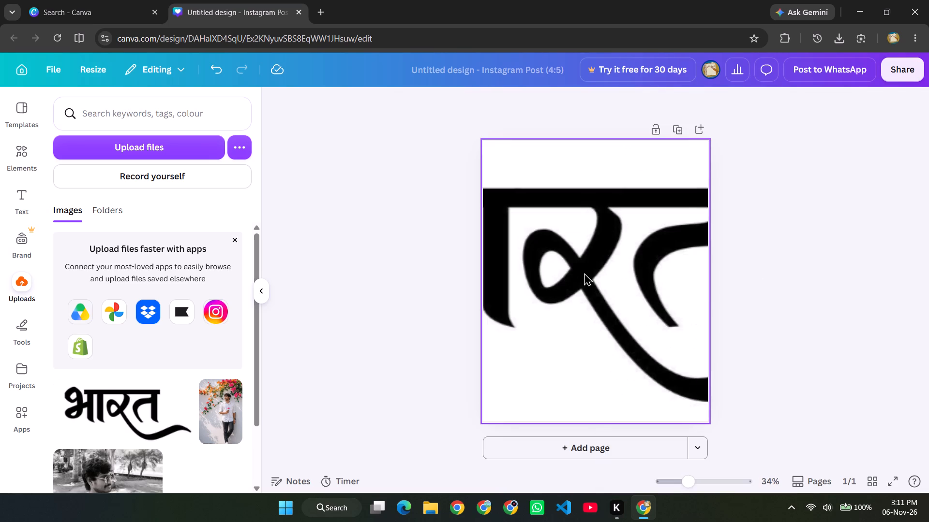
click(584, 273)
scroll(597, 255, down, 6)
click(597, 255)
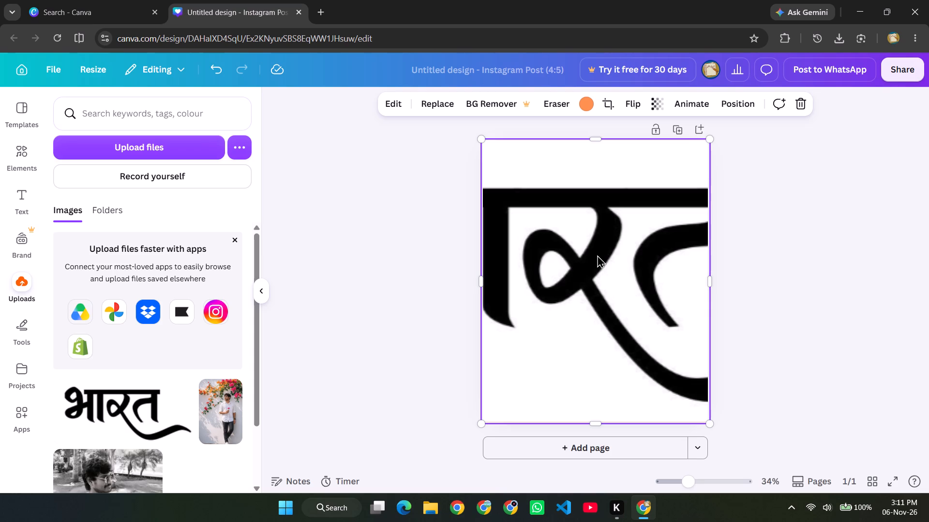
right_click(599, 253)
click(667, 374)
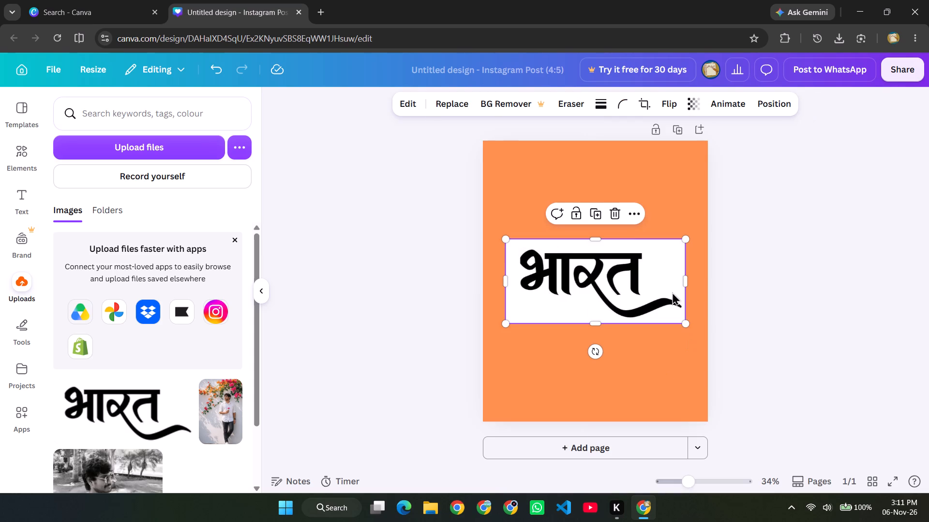
Request BG Remover for the lettering image, choose the Canva Pro Lite plan and proceed to its 30-day free trial page.
click(514, 103)
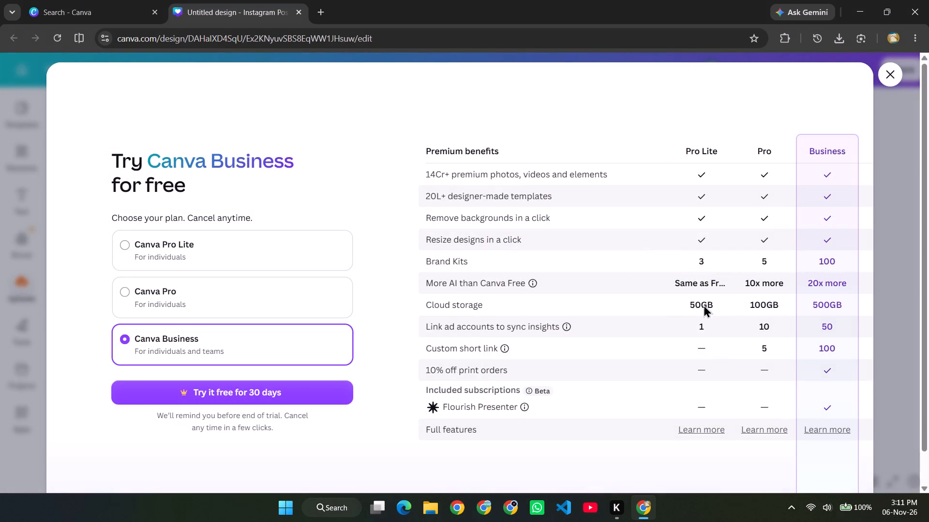
click(699, 302)
click(833, 271)
click(701, 247)
click(168, 291)
click(182, 239)
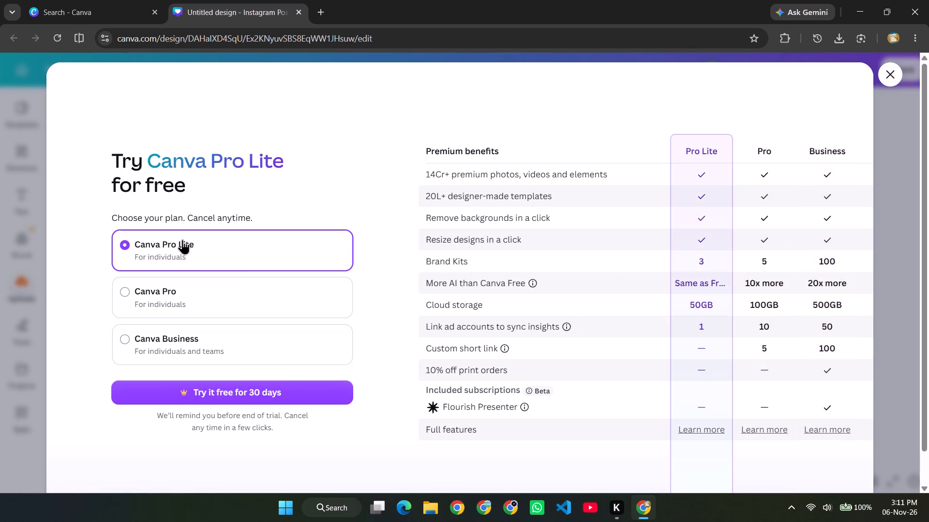
scroll(354, 254, down, 1)
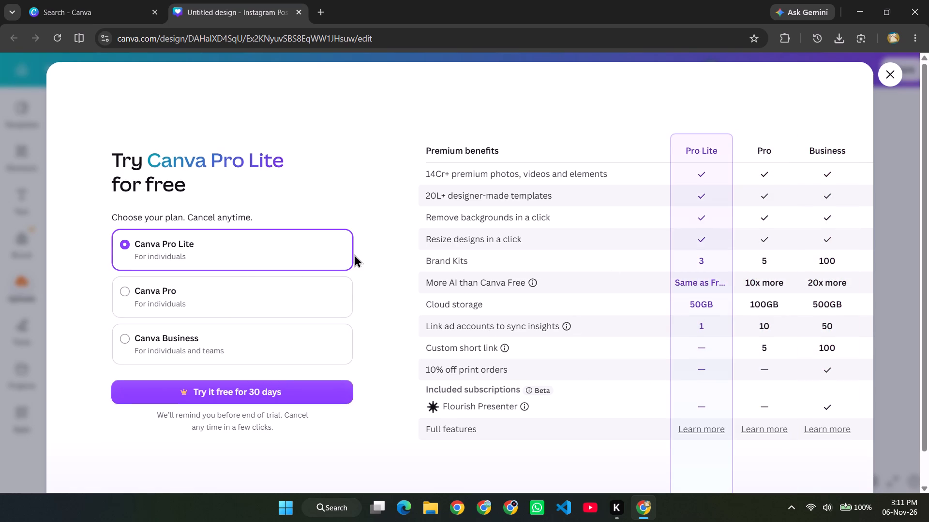
scroll(354, 254, down, 3)
click(270, 354)
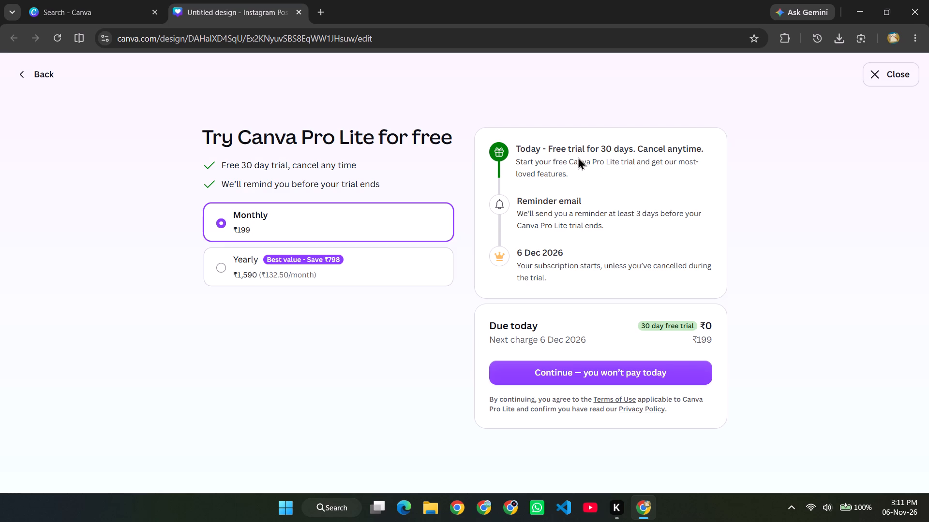
Continue from the Canva Pro Lite 30-day free trial offer with the Monthly plan to the payment method choice.
drag(566, 148, 618, 152)
click(600, 375)
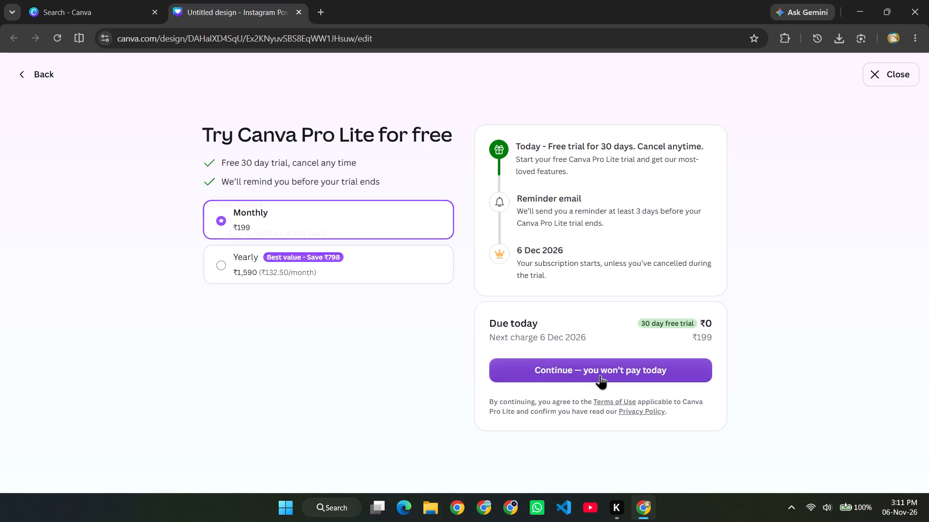
click(600, 375)
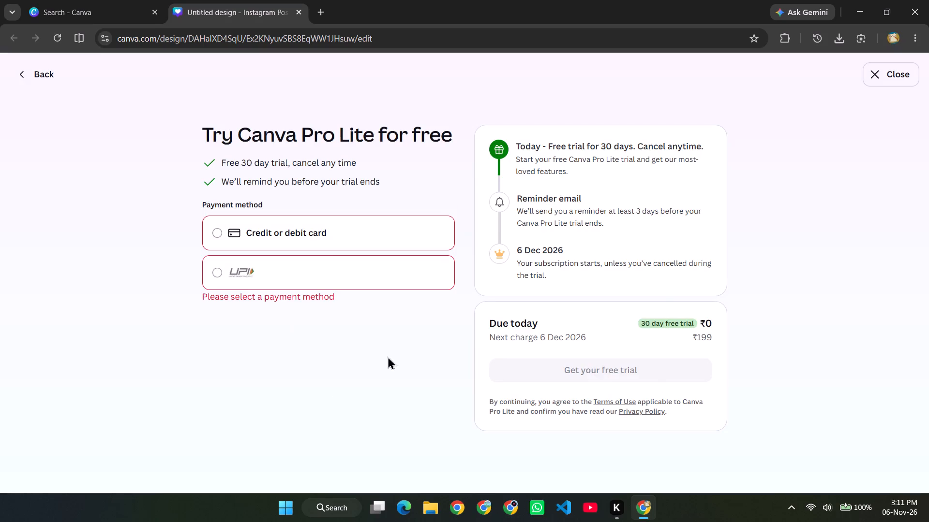
Choose UPI as the payment method and open the phone number field.
click(220, 273)
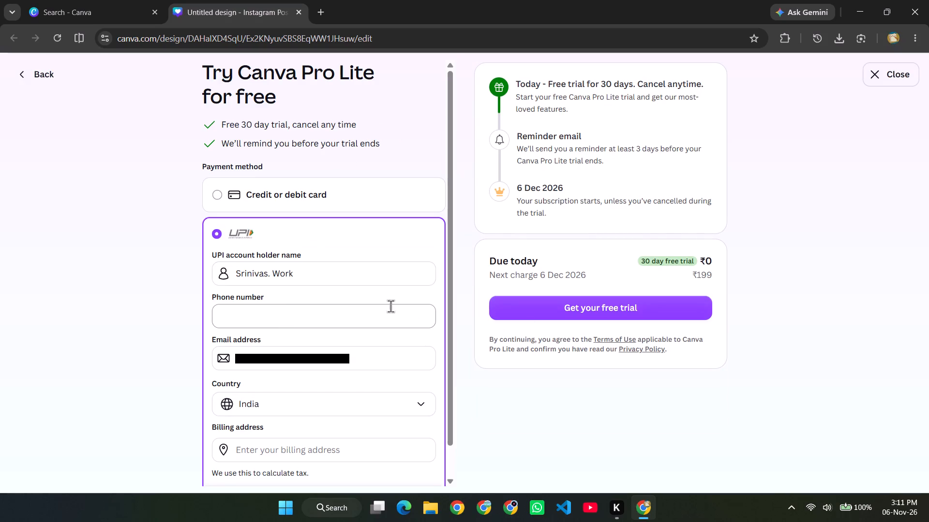
click(275, 314)
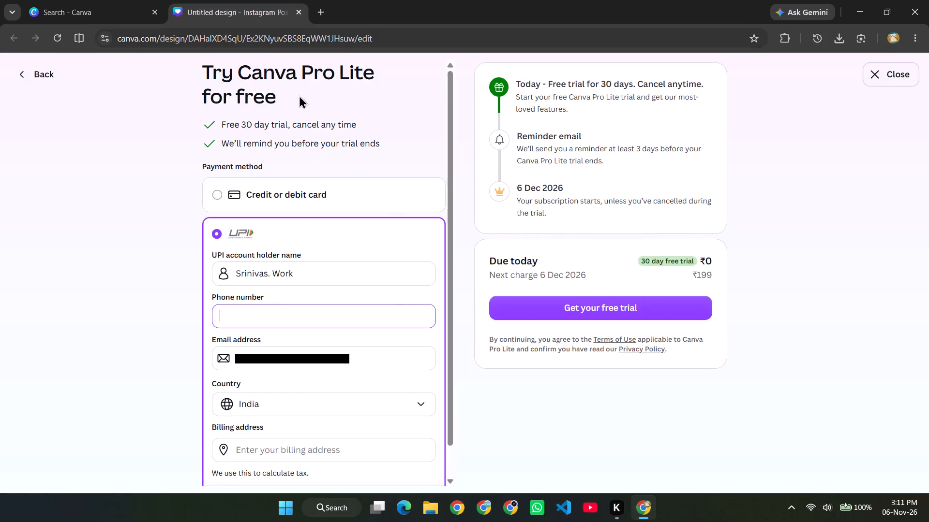